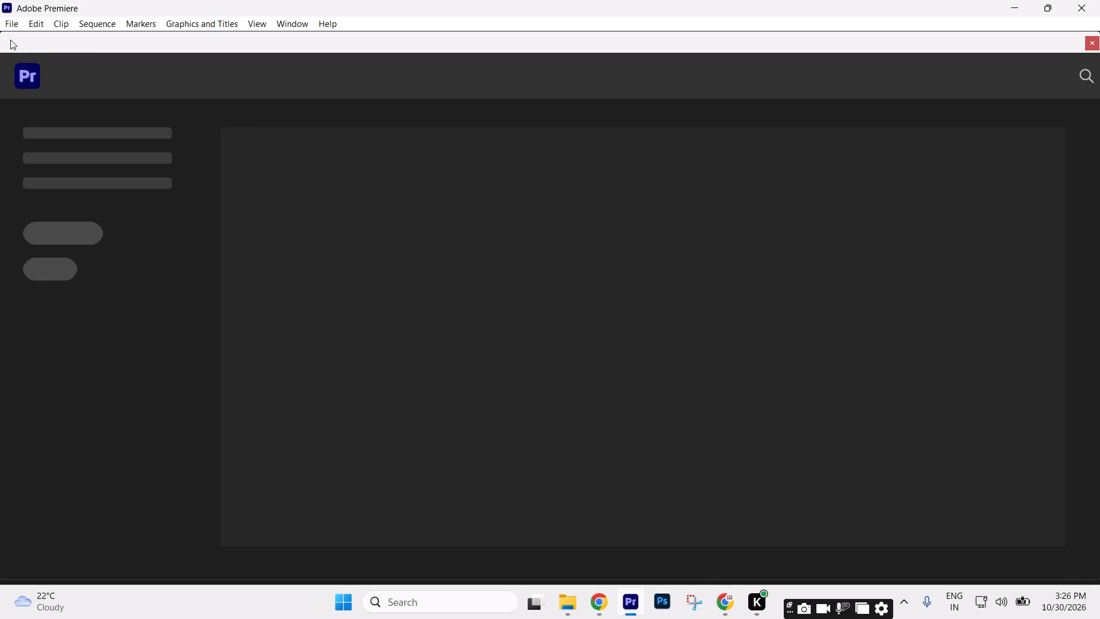
Start creating a new project.
left_click(11, 22)
left_click(51, 35)
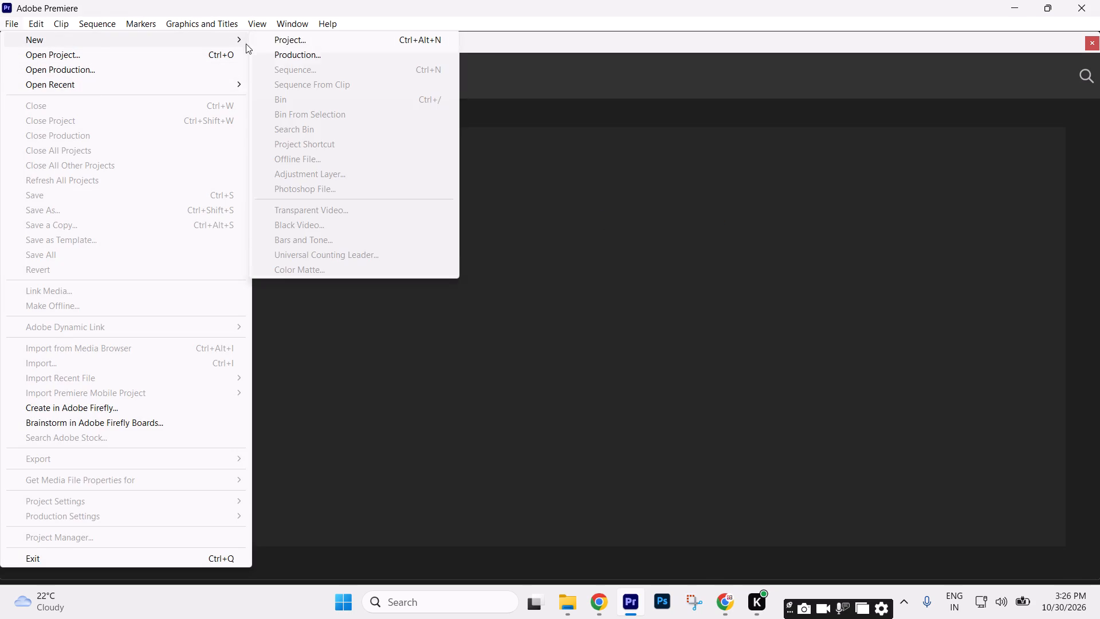
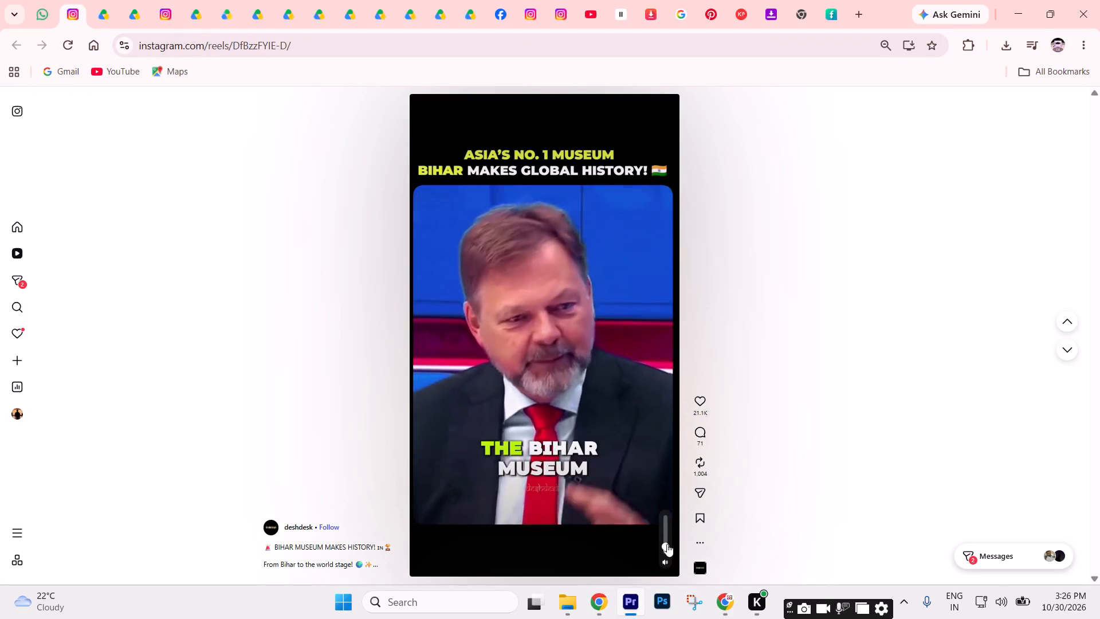
Turn up the Bihar Museum reel's volume, pause it and copy its share link.
left_click_drag(667, 544, 668, 516)
left_click(579, 497)
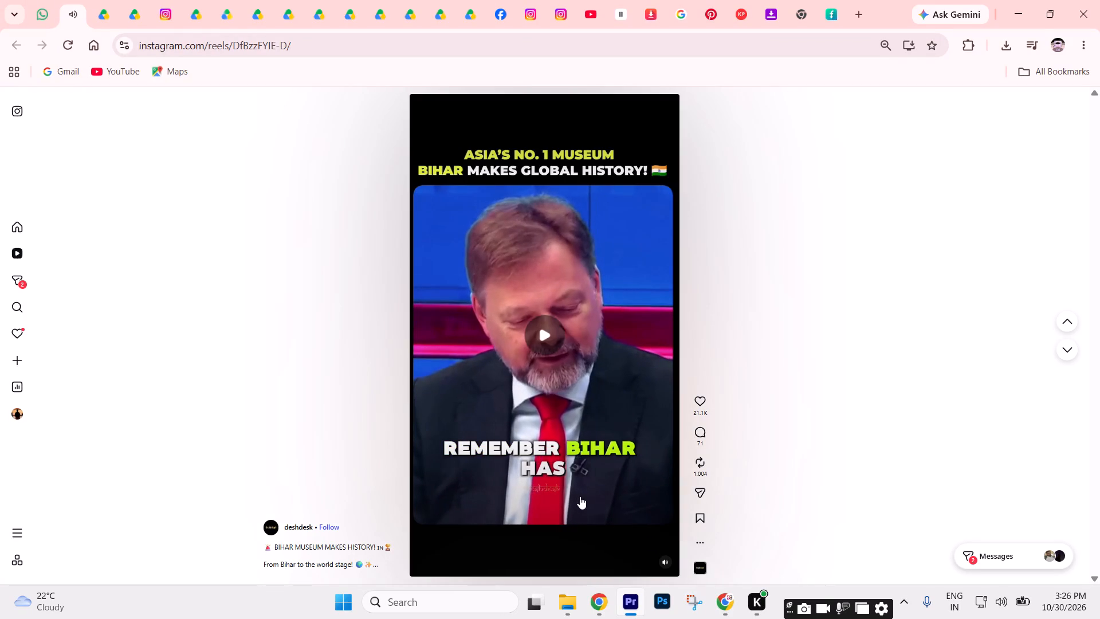
left_click(699, 491)
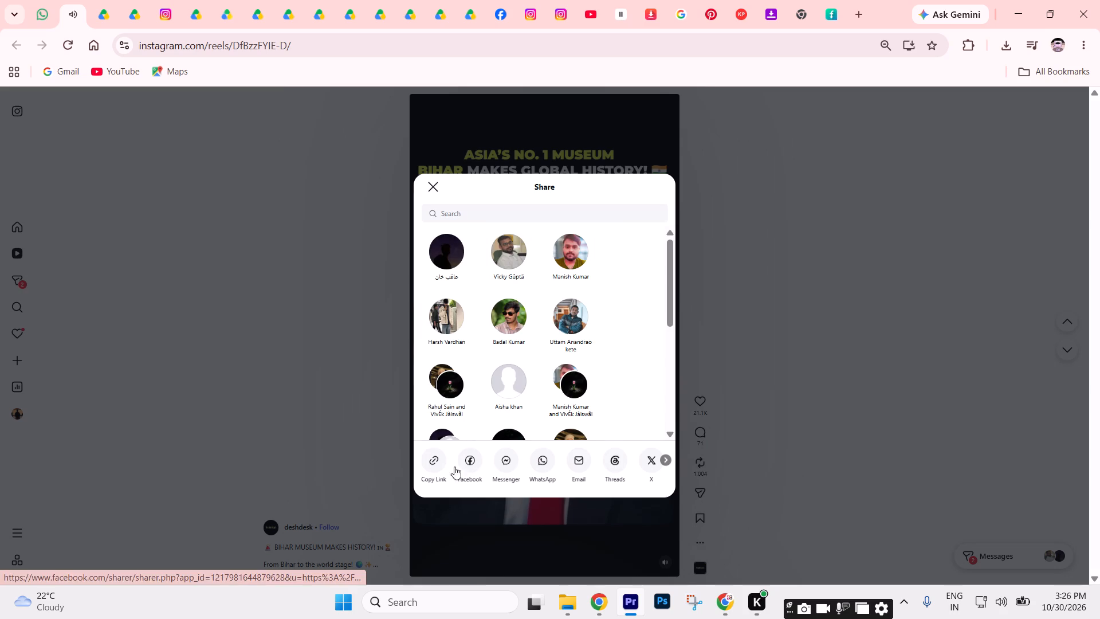
left_click(433, 461)
Search Google for "INSTA LINK DOWNLOAD" in a new browser tab and open the FastDl Instagram downloader.
left_click(863, 6)
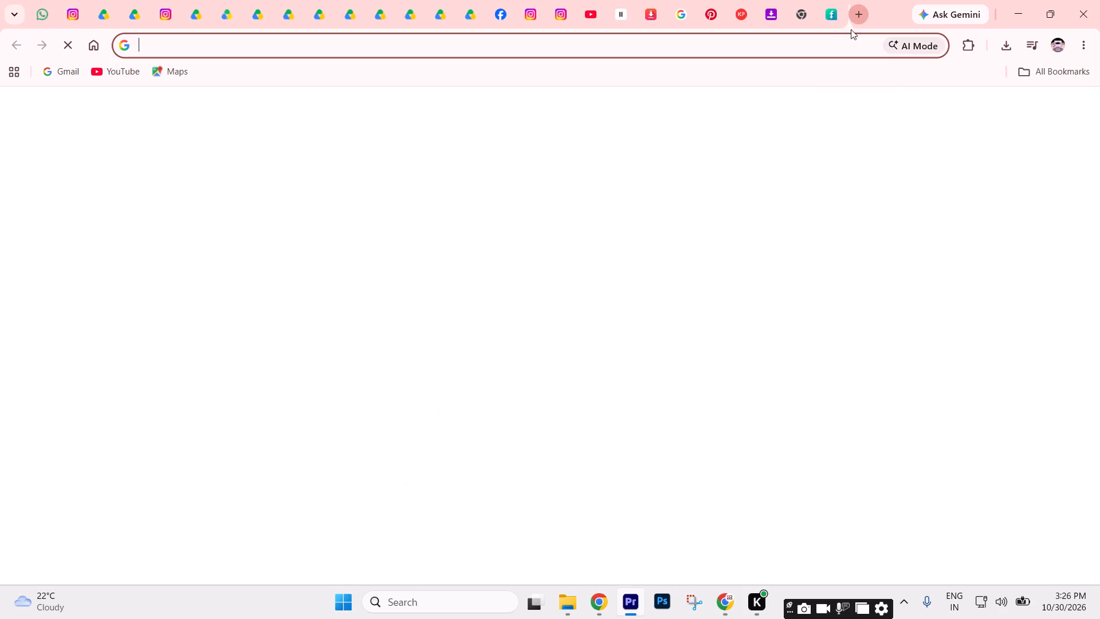
left_click(410, 284)
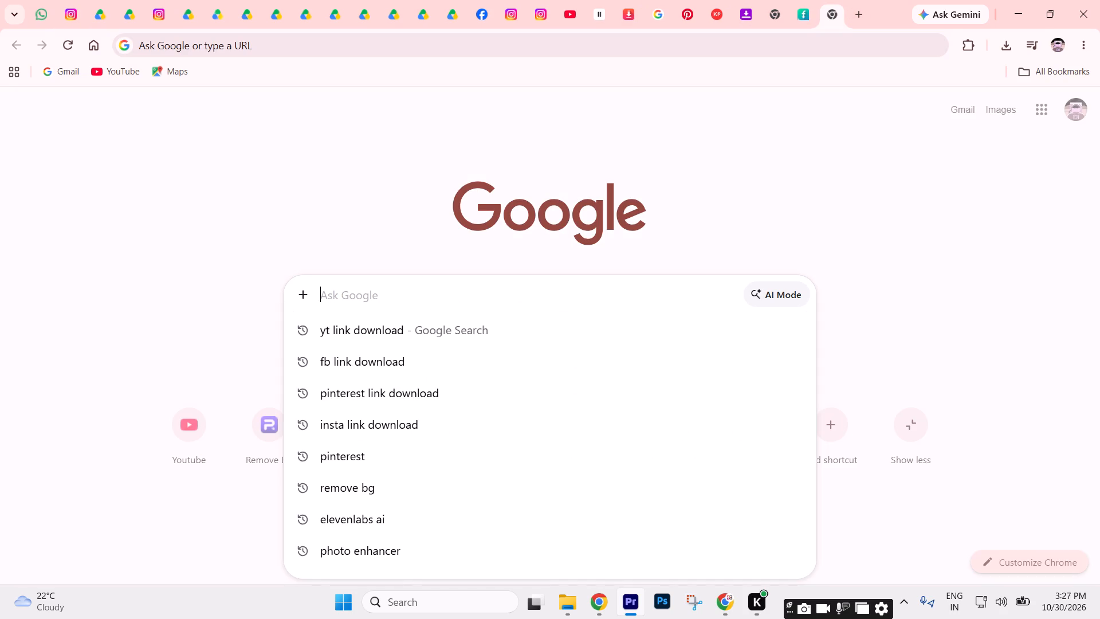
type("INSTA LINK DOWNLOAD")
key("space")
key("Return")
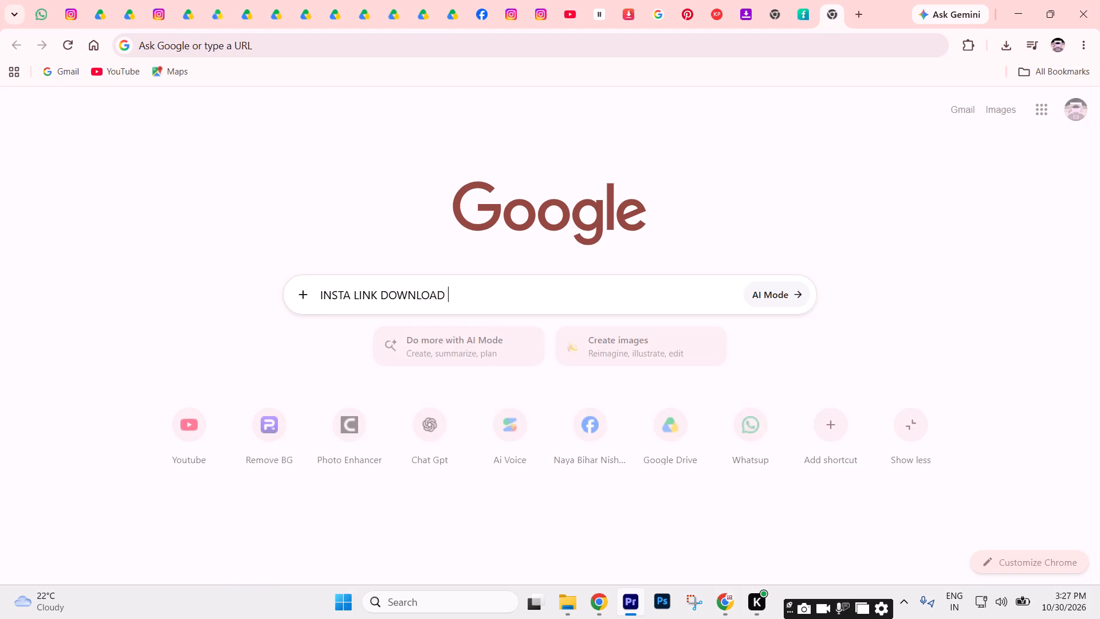
left_click(402, 301)
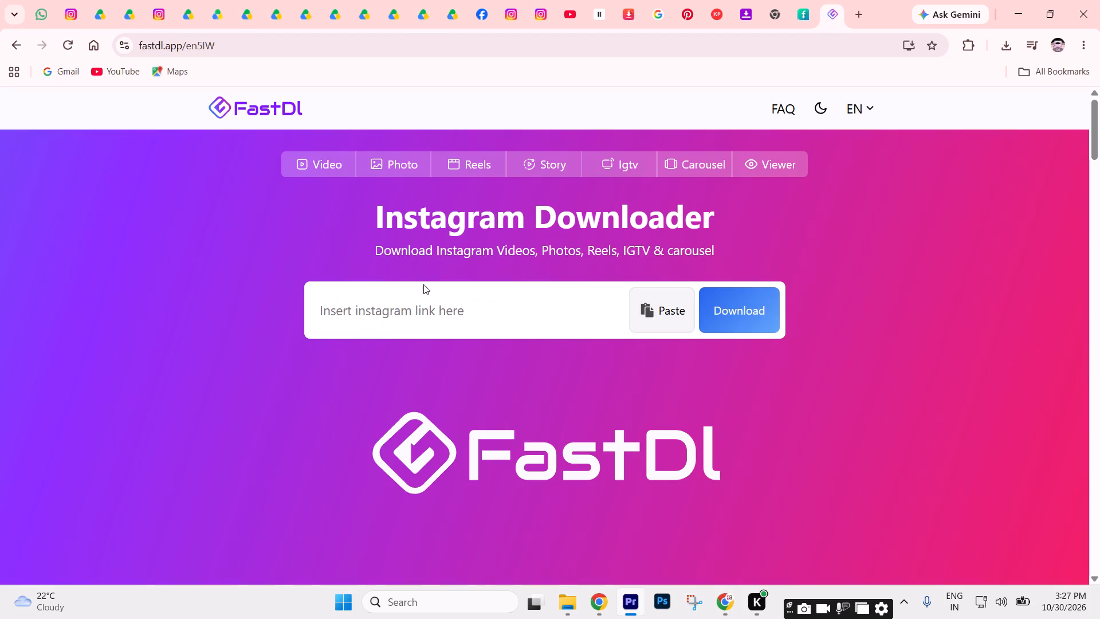
Paste the copied reel link into FastDl's Instagram Downloader and download the Bihar Museum video.
left_click(423, 302)
key("ctrl+v")
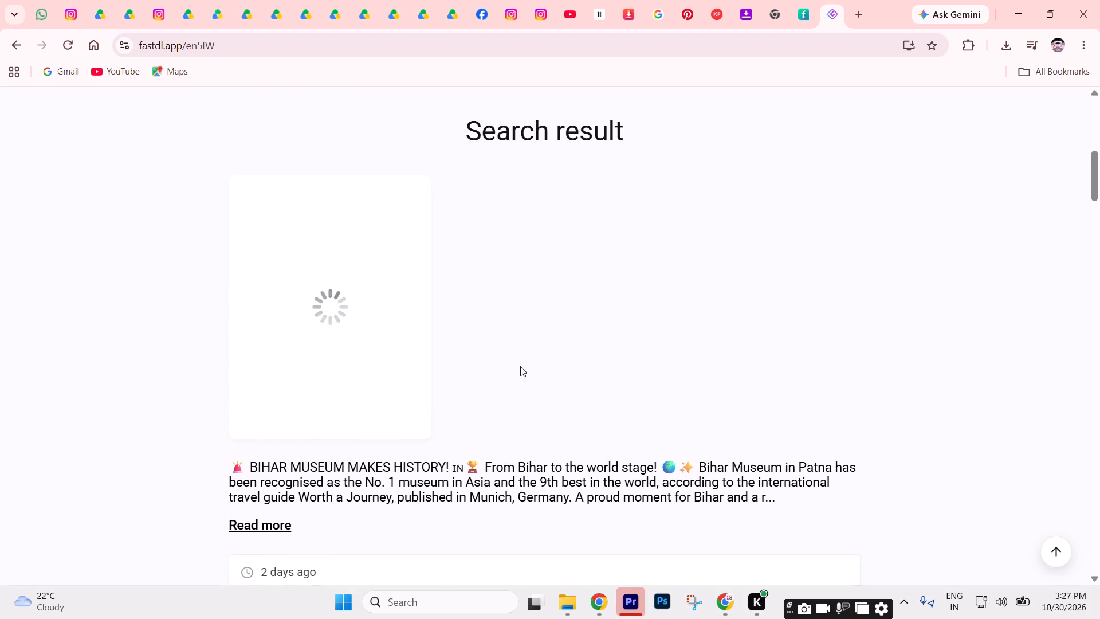
left_click(510, 566)
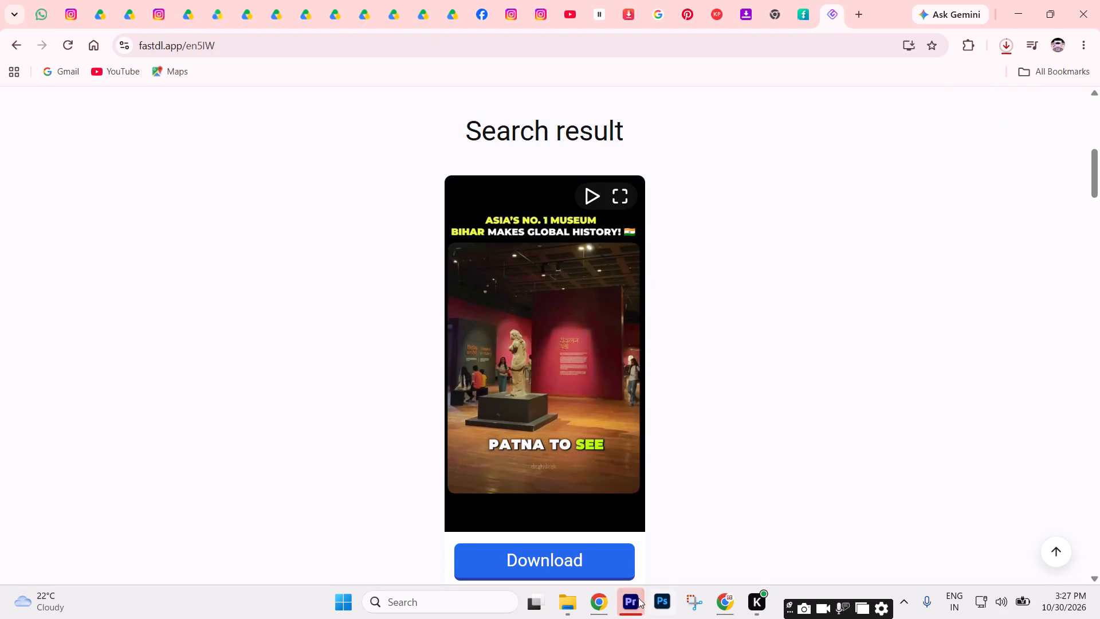
Switch to Adobe Premiere and skip the media import to enter the Untitled project's editing workspace.
left_click(634, 598)
left_click(634, 598)
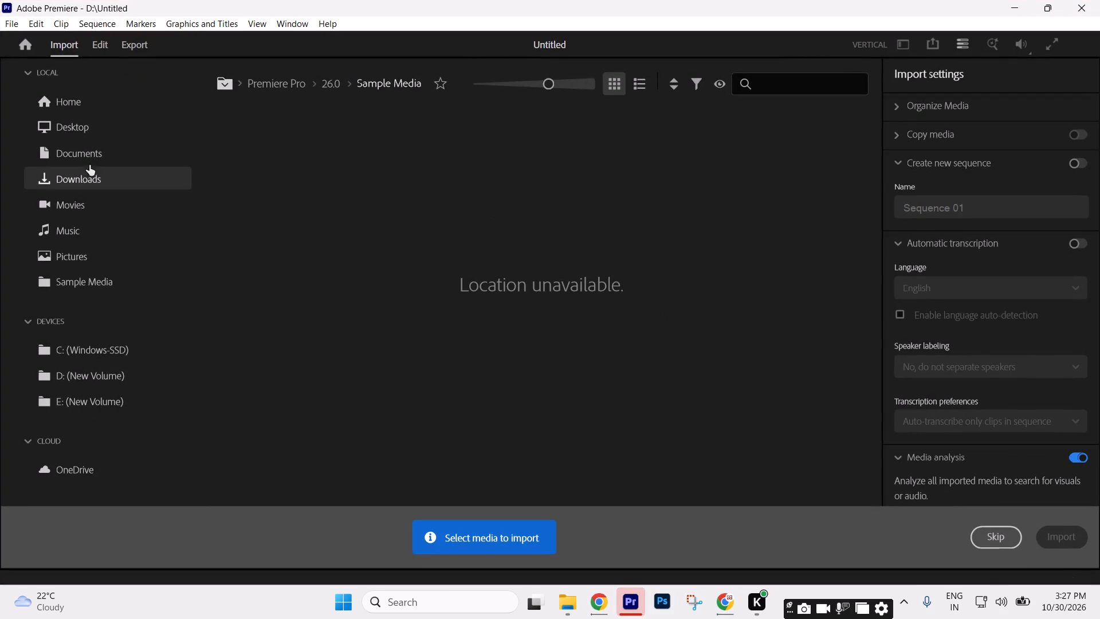
left_click(1005, 541)
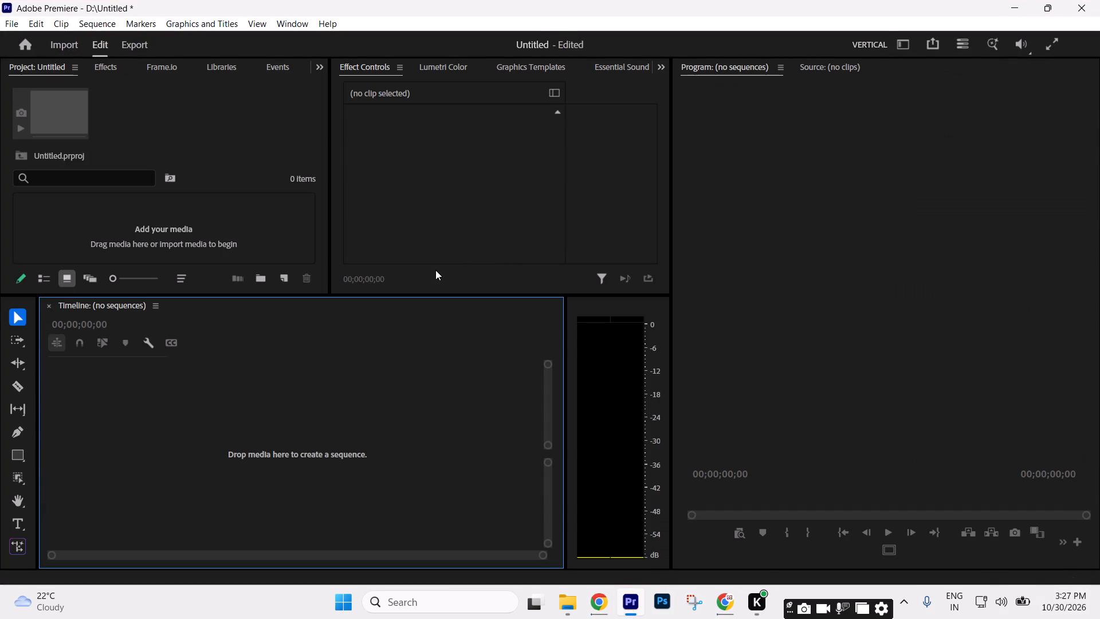
Start creating a new sequence in the Untitled project.
key("ctrl+n")
Create a new sequence with a custom frame size of 1080 horizontal by 1920 vertical.
left_click(403, 40)
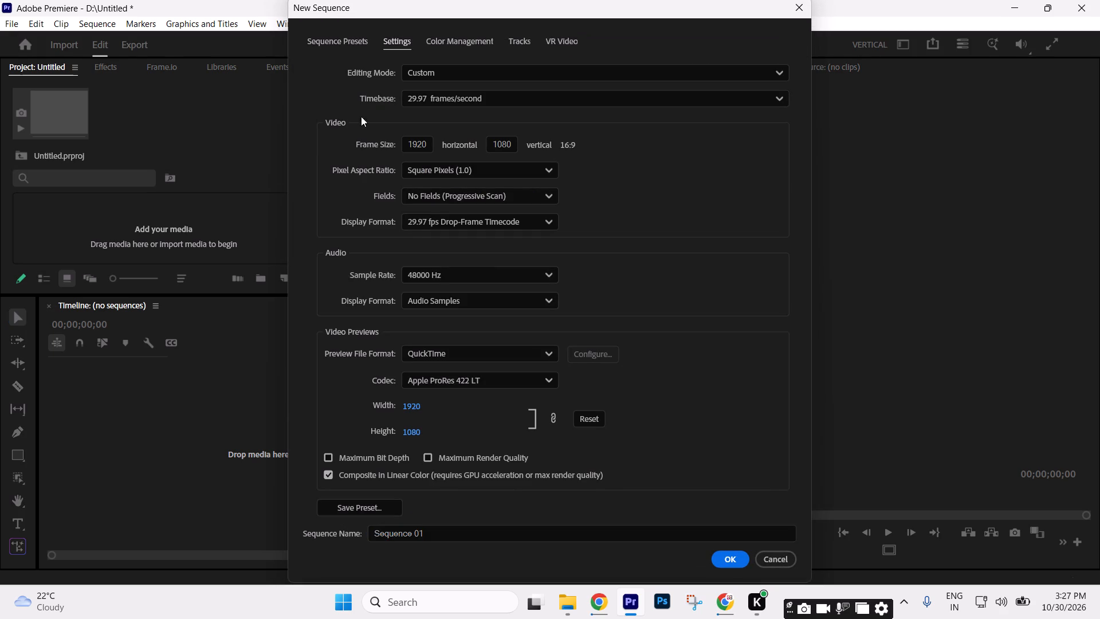
left_click(429, 148)
left_click_drag(426, 143, 368, 145)
type("1080")
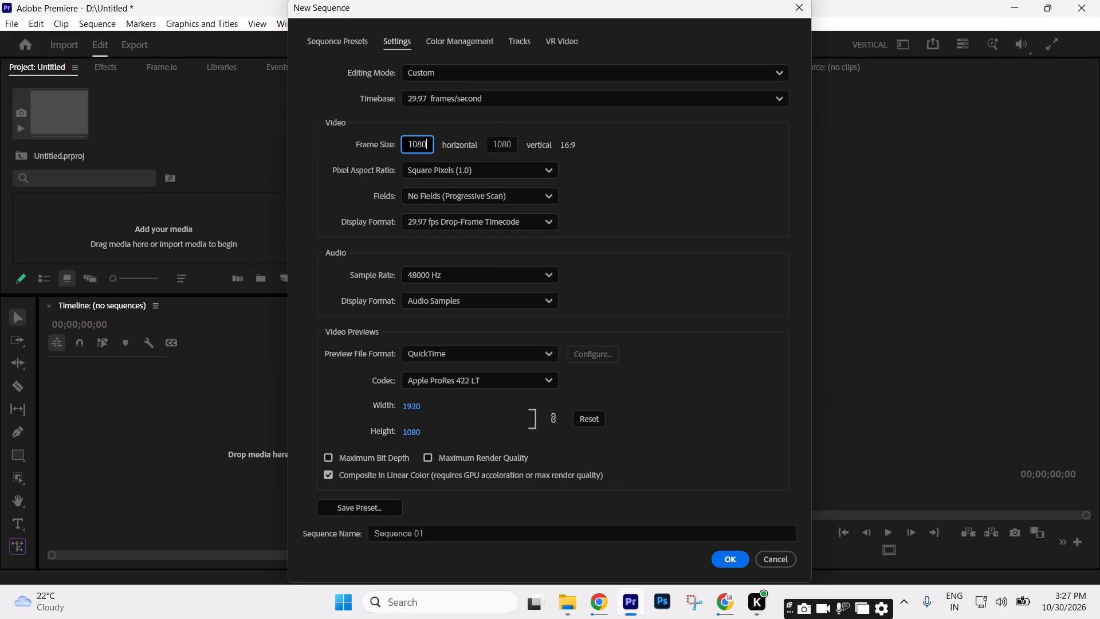
scroll(257, 142, "up", 2)
left_click(505, 143)
key("ctrl+a")
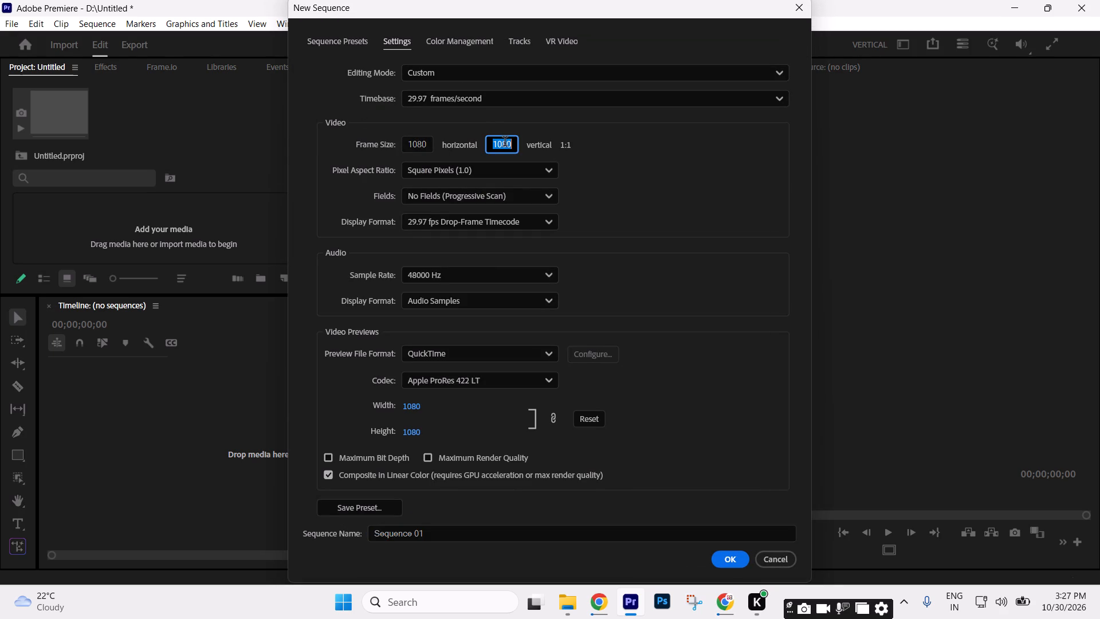
type("1920")
key("Return")
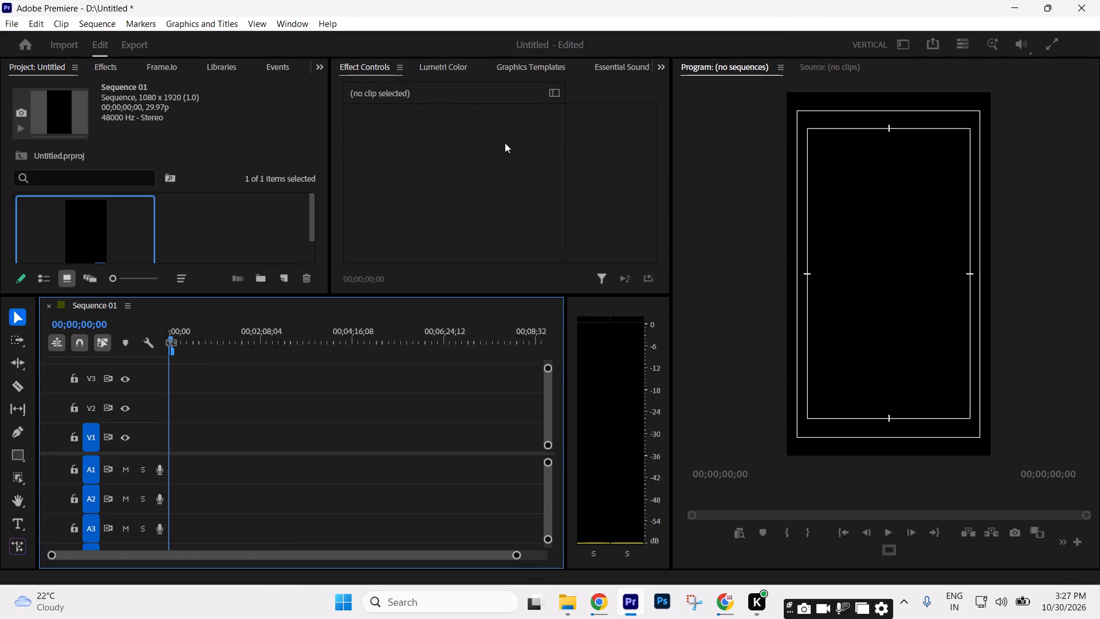
Collapse the video tracks to minimum height and adjust the audio tracks' height in the sequence timeline.
left_click_drag(548, 367, 548, 347)
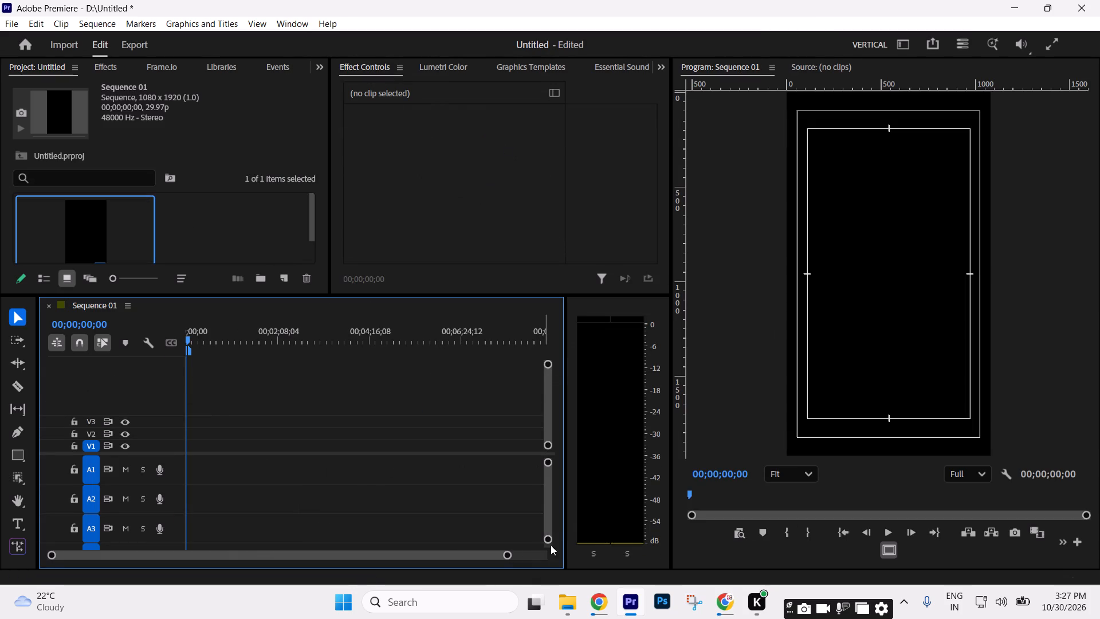
left_click_drag(550, 539, 543, 578)
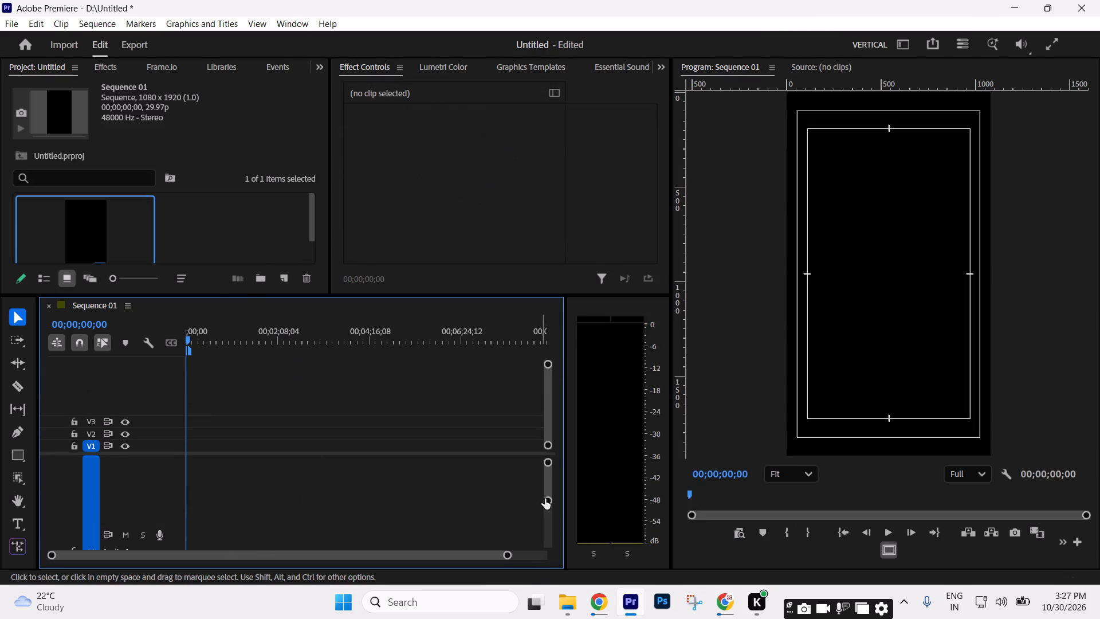
Shrink the audio tracks' height in the Sequence 01 timeline.
left_click_drag(547, 502, 548, 570)
Leave the media import and switch to Chrome, to the download page of the Bihar Museum reel.
double_click(218, 241)
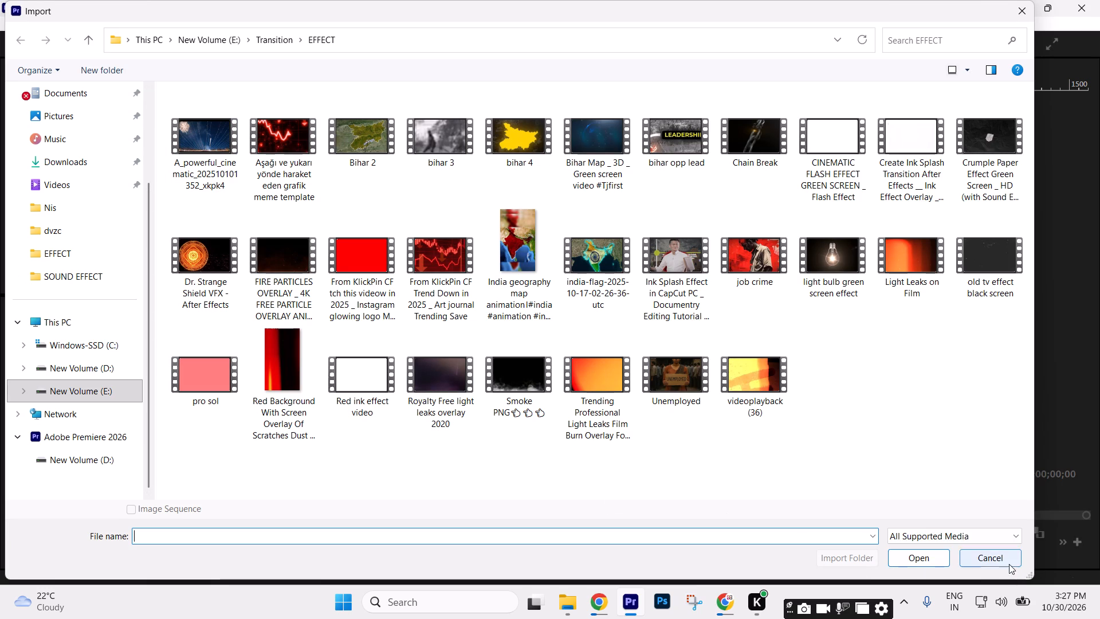
left_click(1009, 564)
triple_click(598, 601)
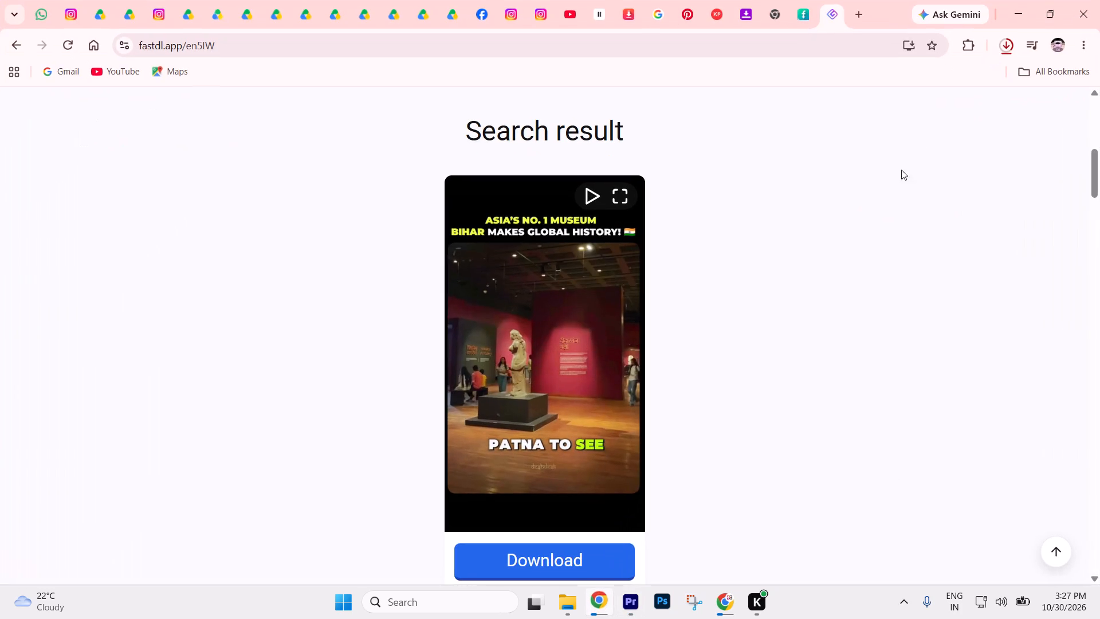
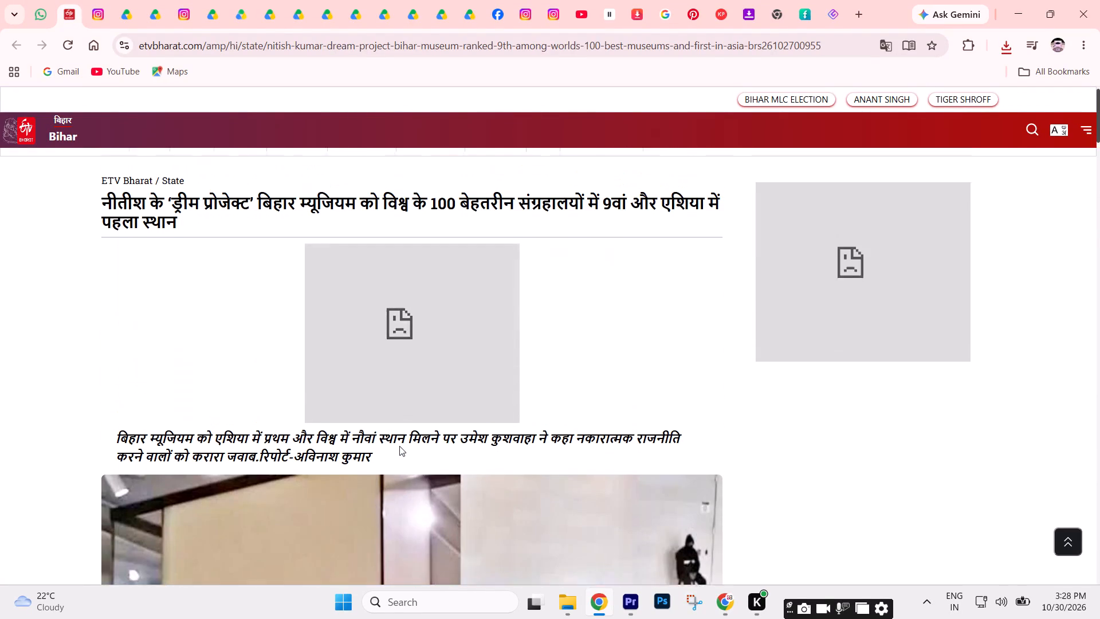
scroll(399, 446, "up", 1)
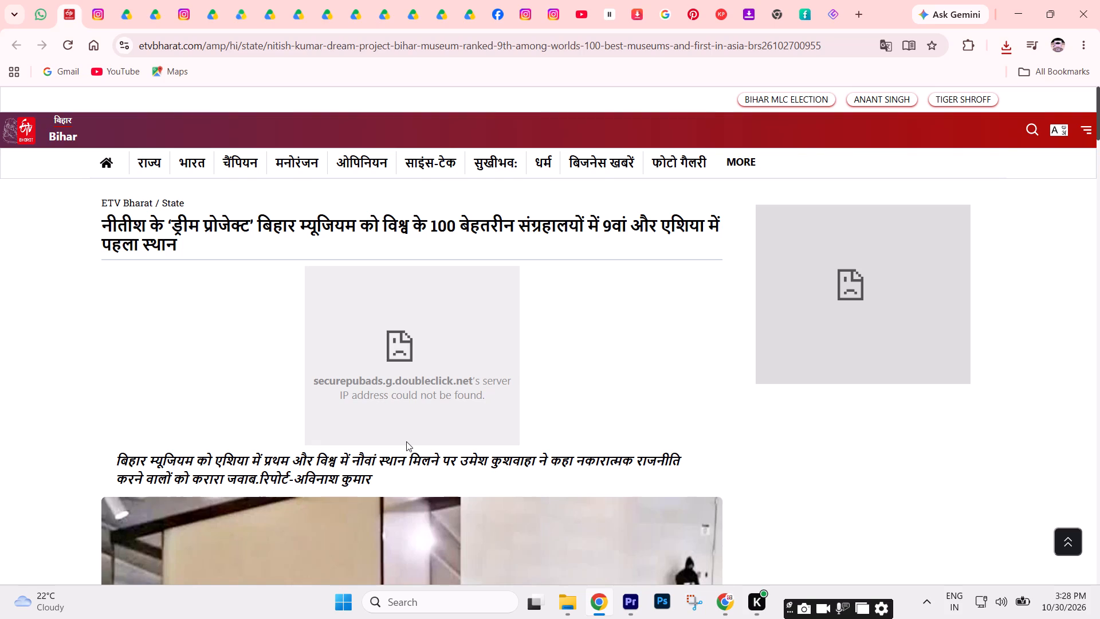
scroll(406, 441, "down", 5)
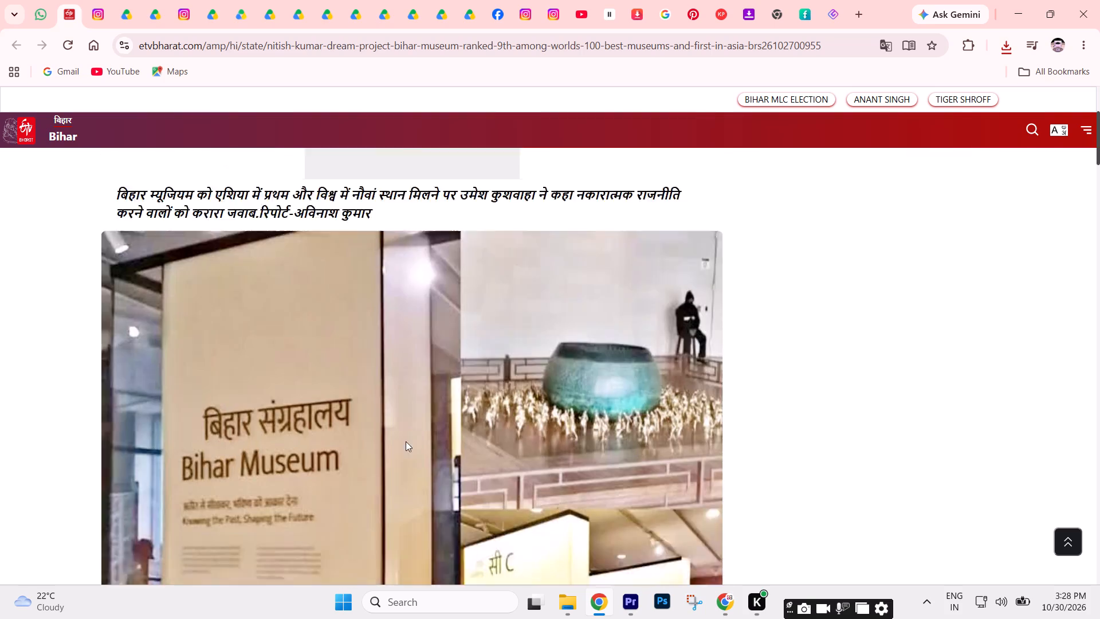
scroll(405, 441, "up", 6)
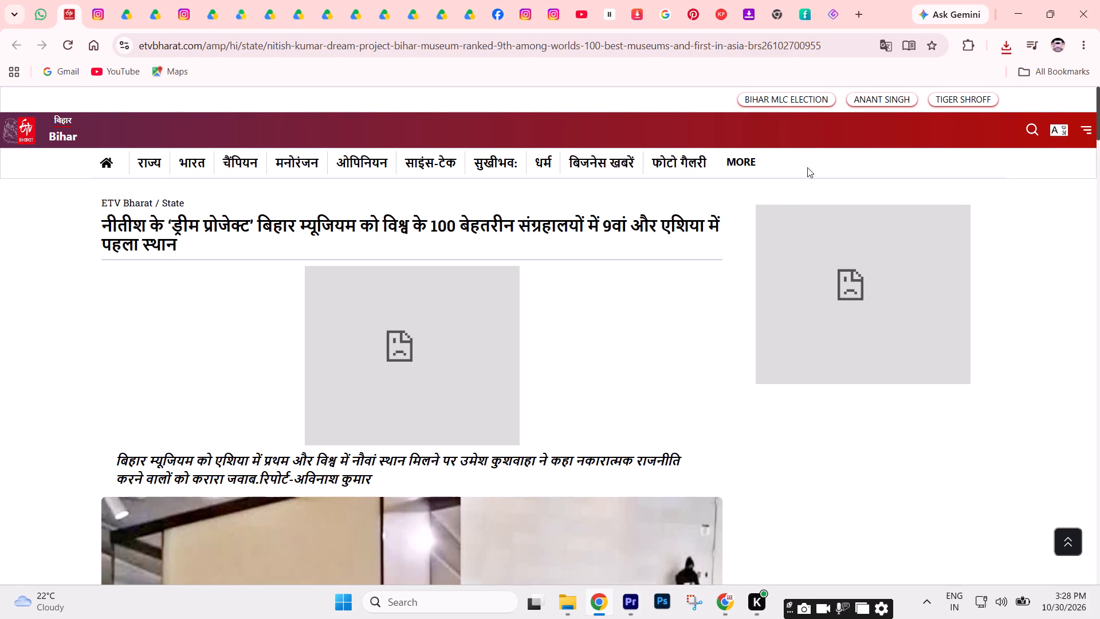
Search Google Images for "ETV BIHAR" in a new browser tab and open the red ETV Bharat logo result.
left_click(857, 14)
left_click(351, 299)
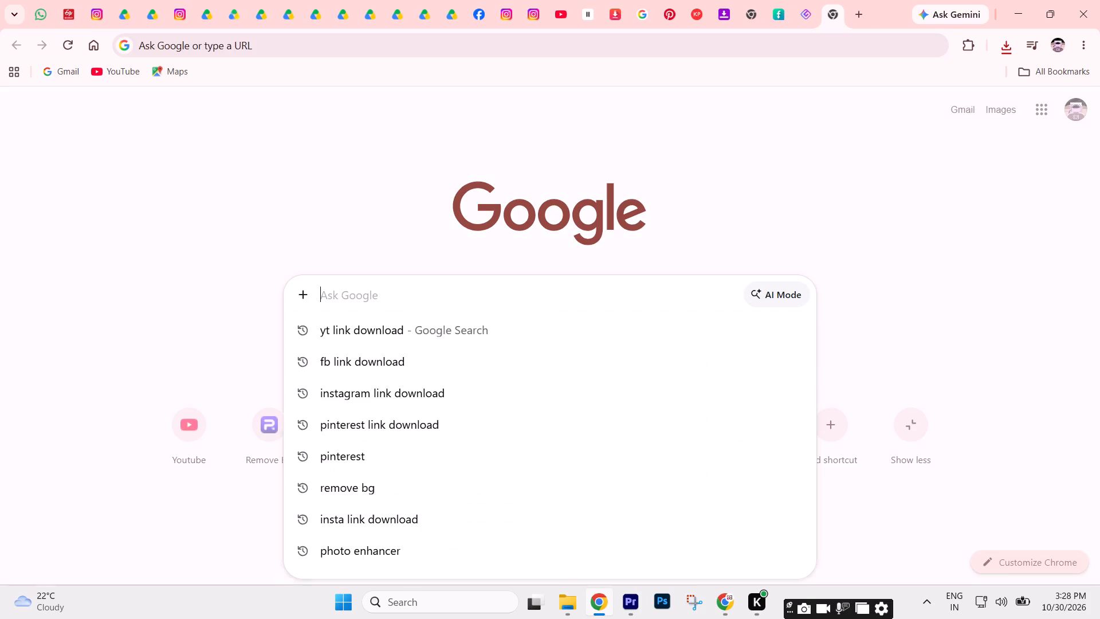
type("ETV BIHAR")
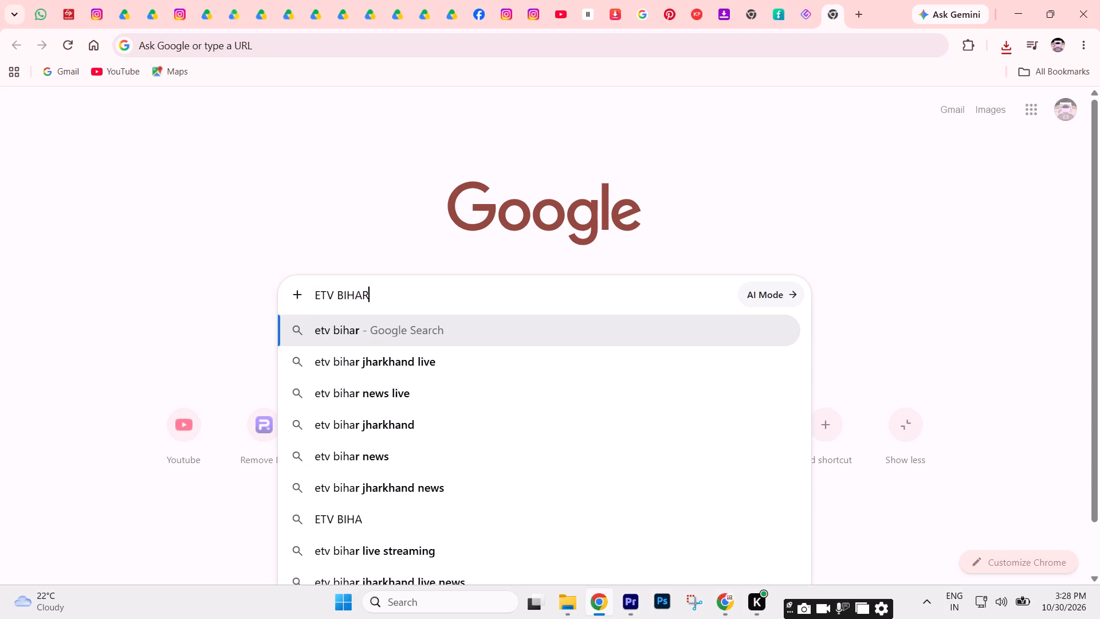
key("space")
key("Return")
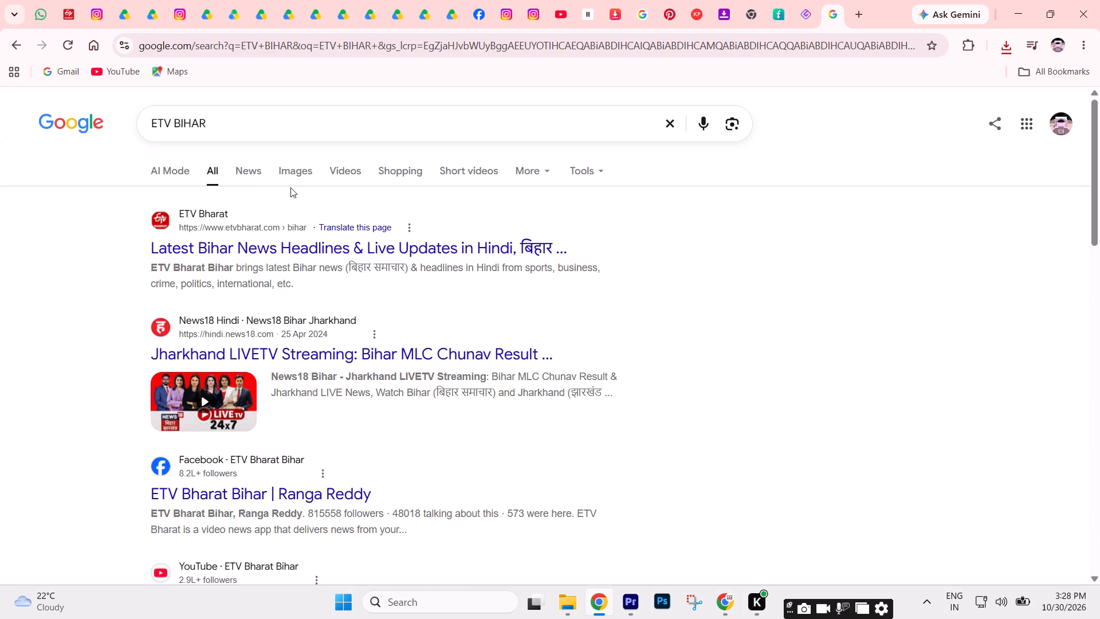
left_click(295, 180)
left_click(98, 350)
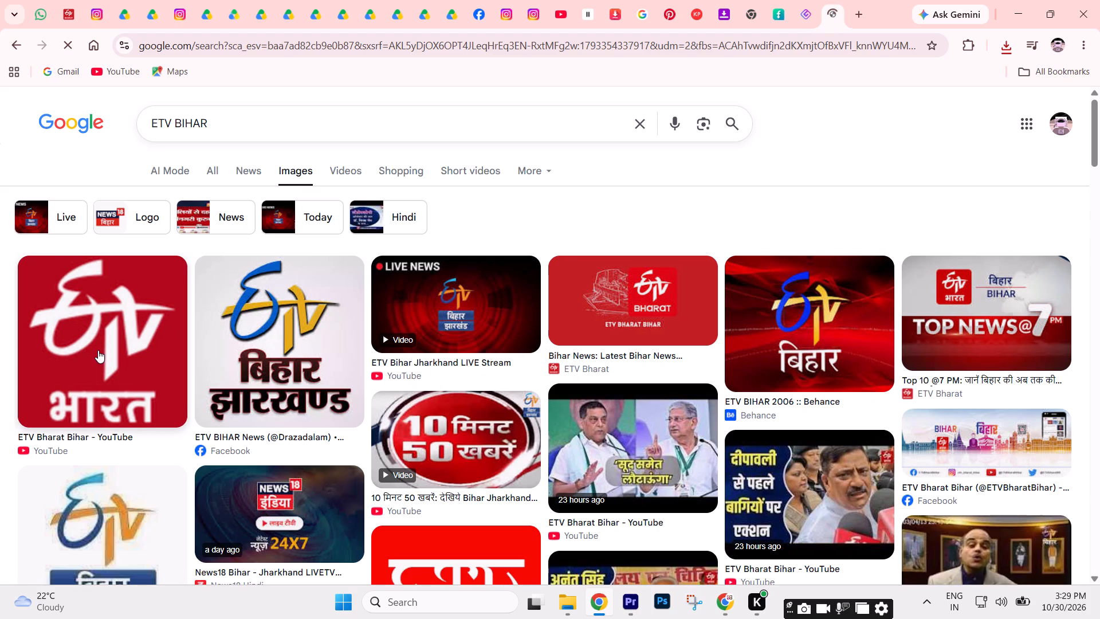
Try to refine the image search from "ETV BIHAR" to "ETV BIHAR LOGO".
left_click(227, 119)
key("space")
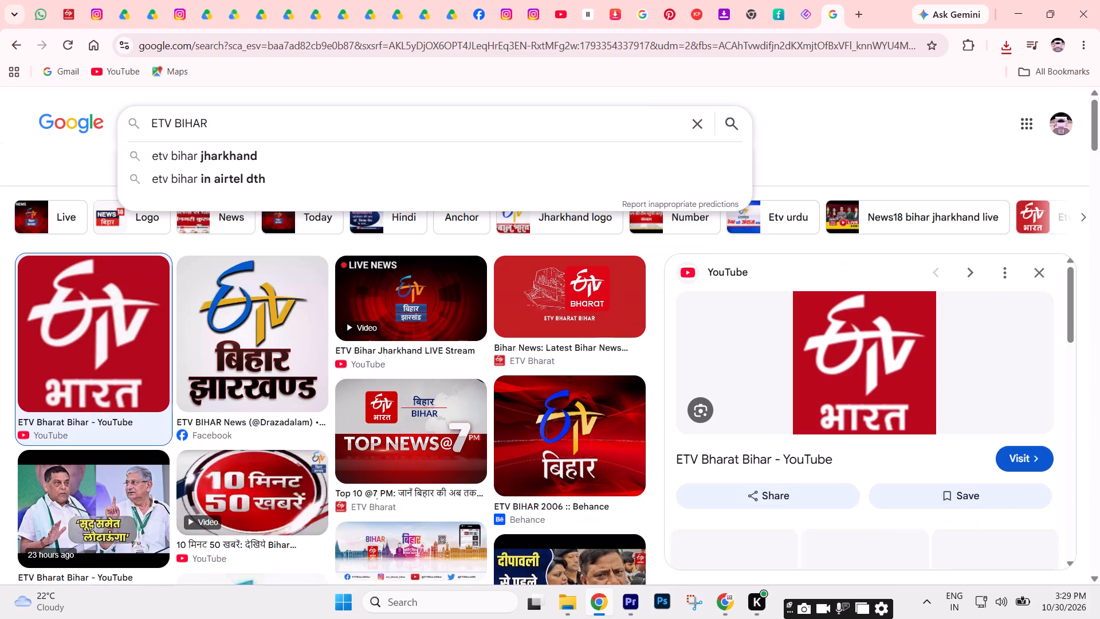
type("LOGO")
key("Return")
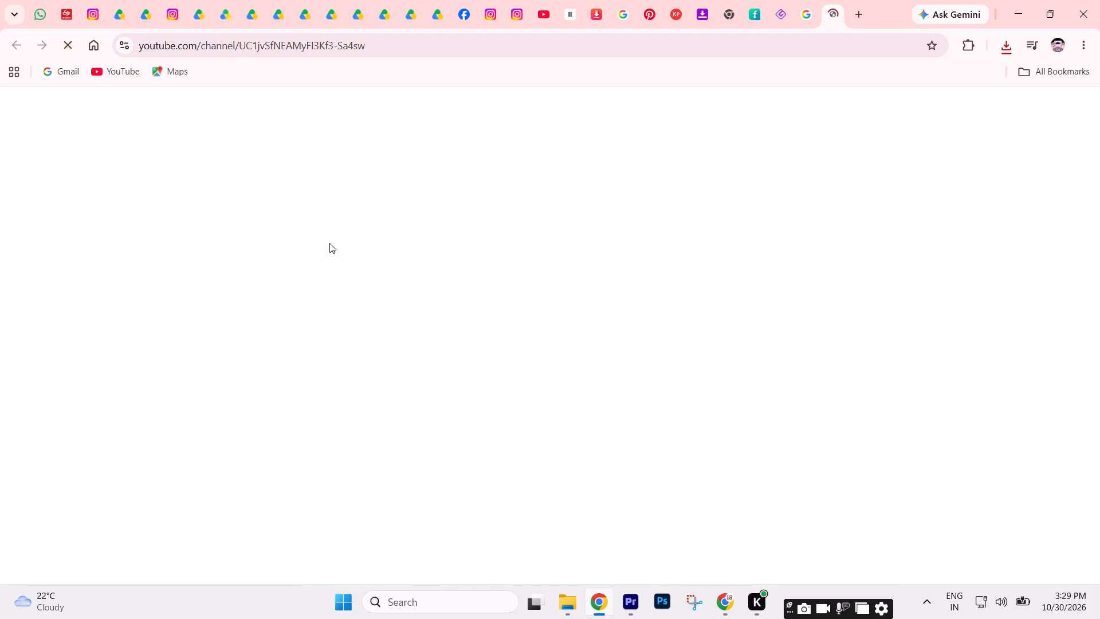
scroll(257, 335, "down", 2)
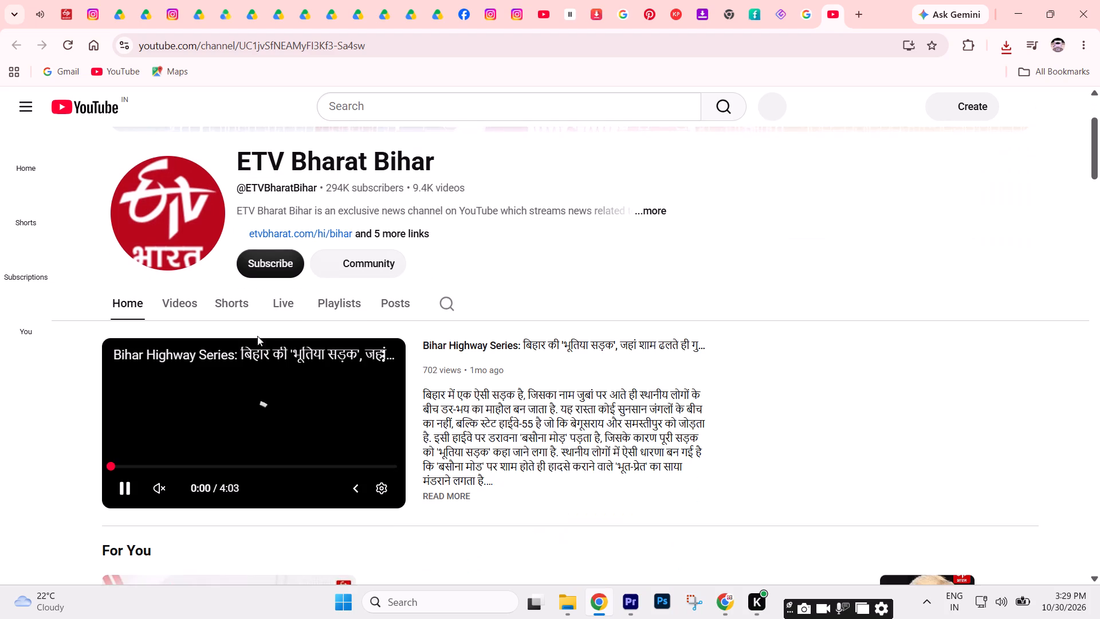
Search Google Images for "ETV BIHAR LOGO" in a new browser tab and look through the logo results.
left_click(869, 10)
left_click(863, 11)
left_click(441, 302)
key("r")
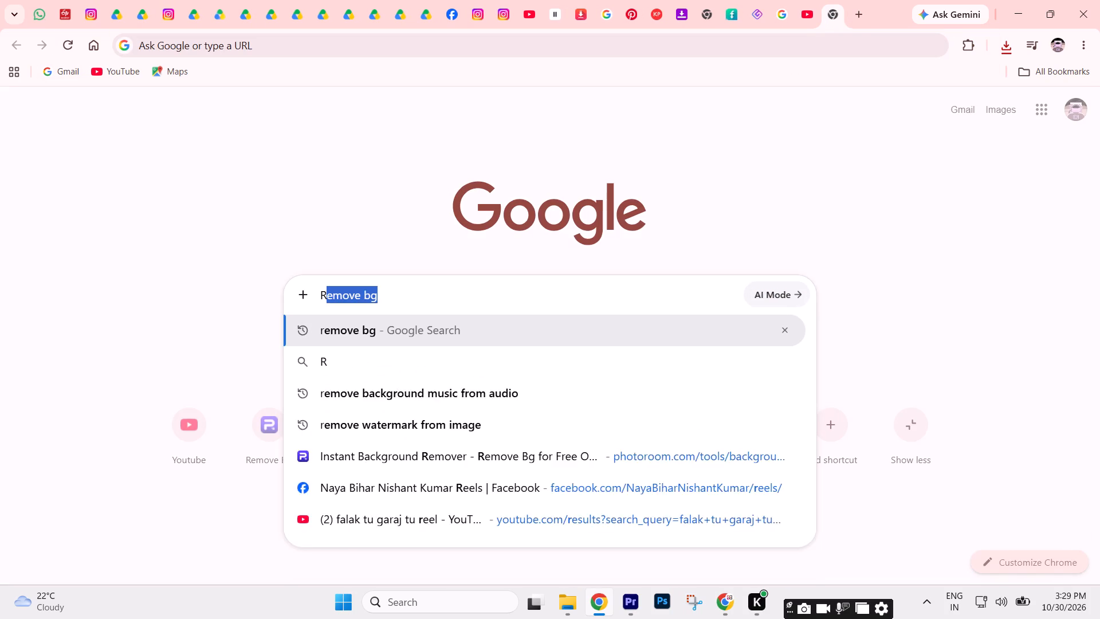
key("BackSpace")
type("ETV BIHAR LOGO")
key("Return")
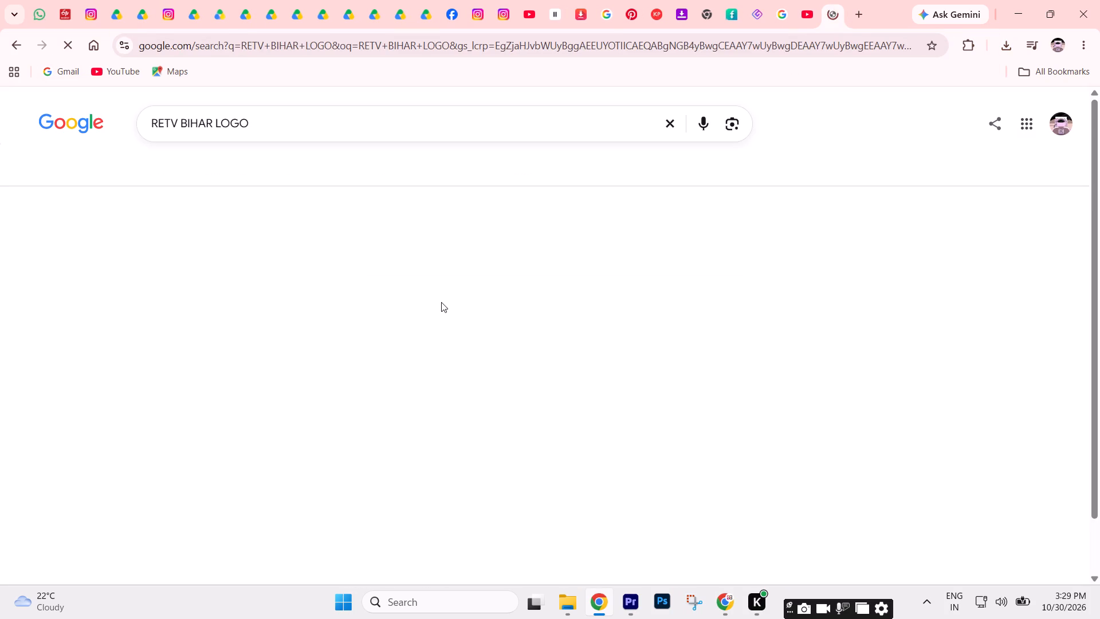
left_click(257, 167)
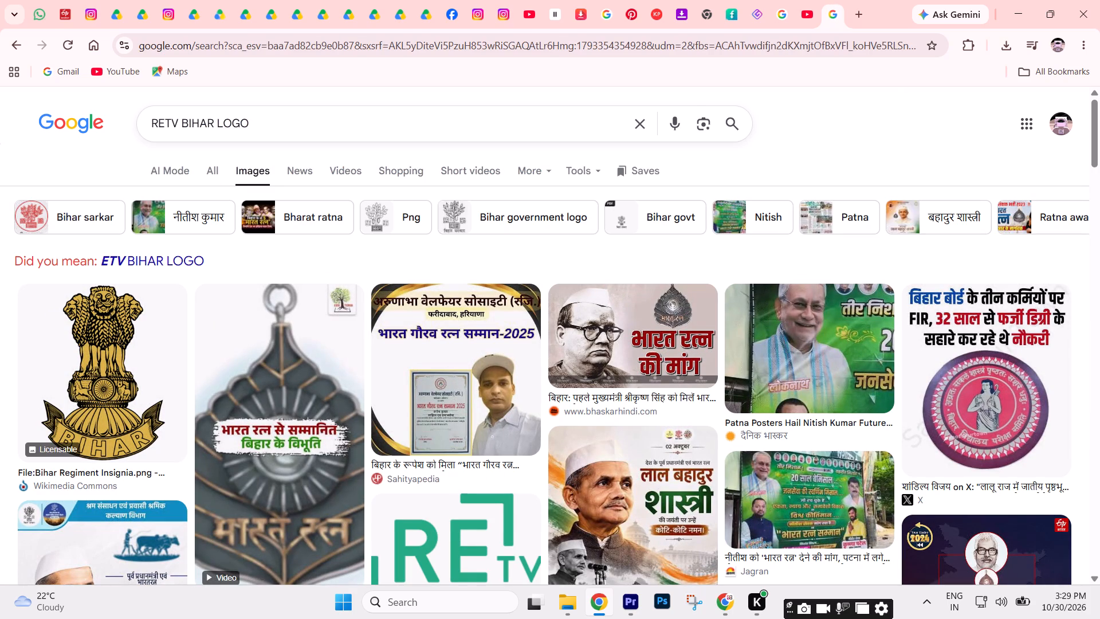
left_click_drag(157, 123, 102, 128)
key("BackSpace")
key("Return")
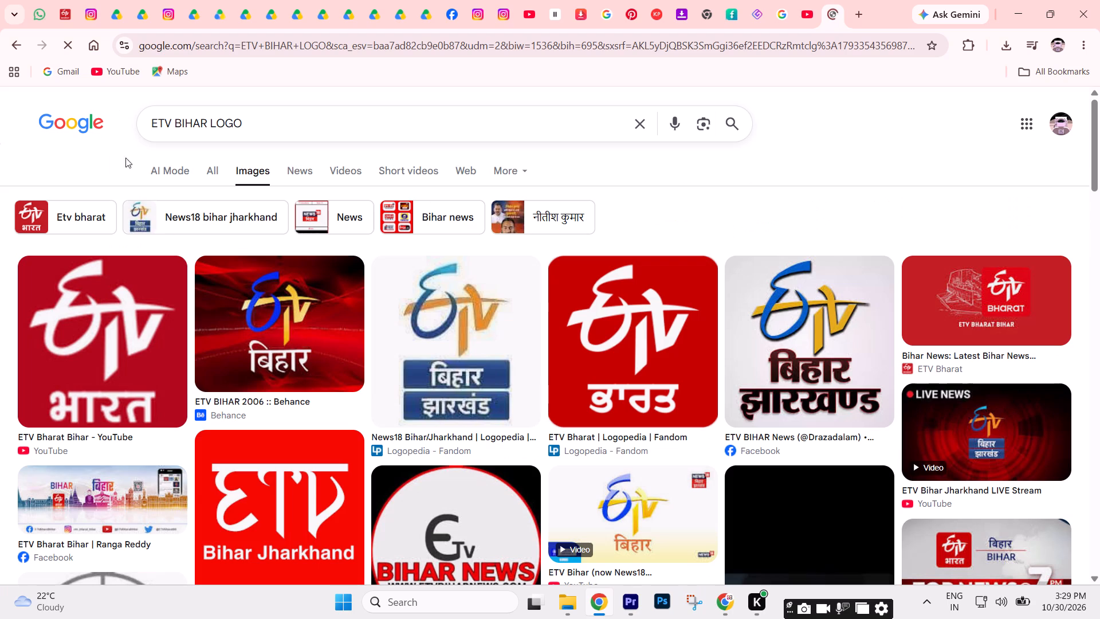
scroll(633, 387, "down", 2)
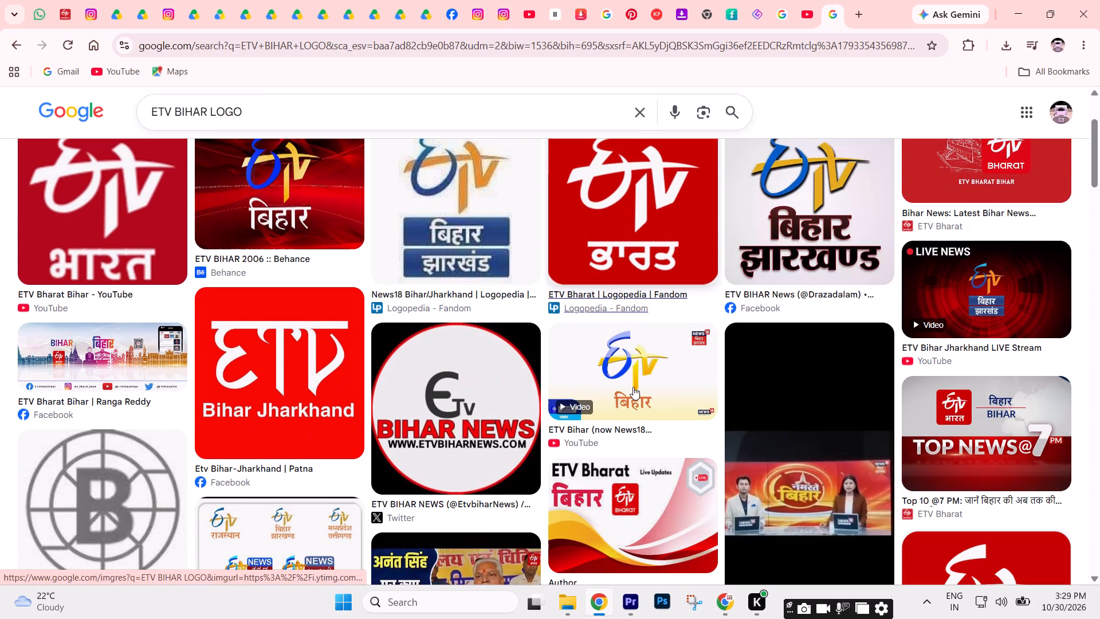
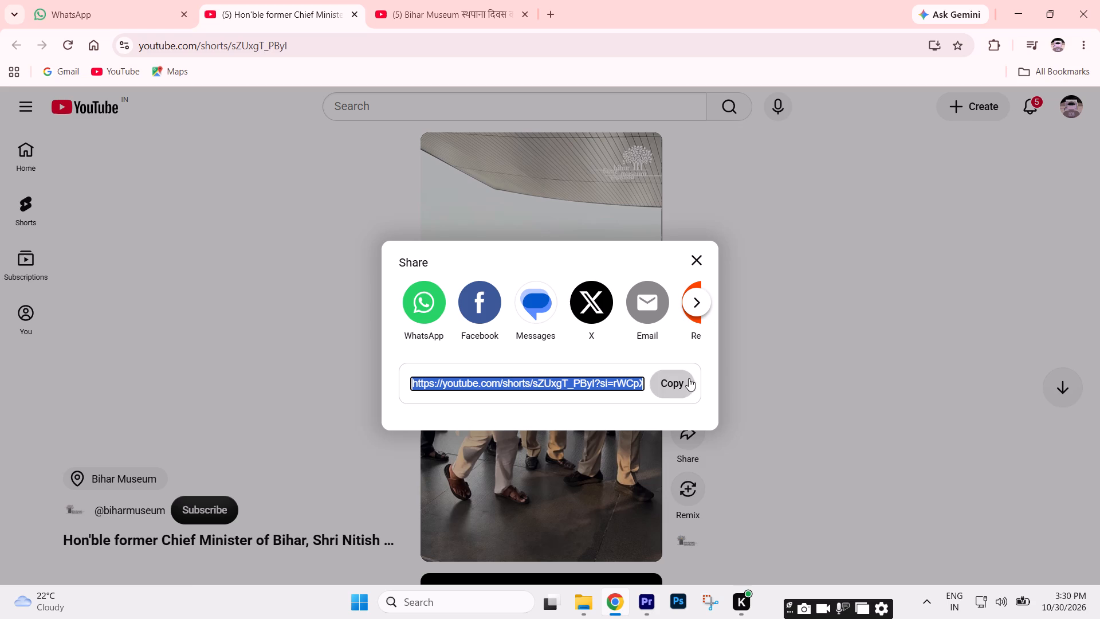
Copy the share link of the YouTube Short about the former Chief Minister's Bihar Museum visit, and close the sharing dialog.
left_click(678, 390)
left_click(698, 252)
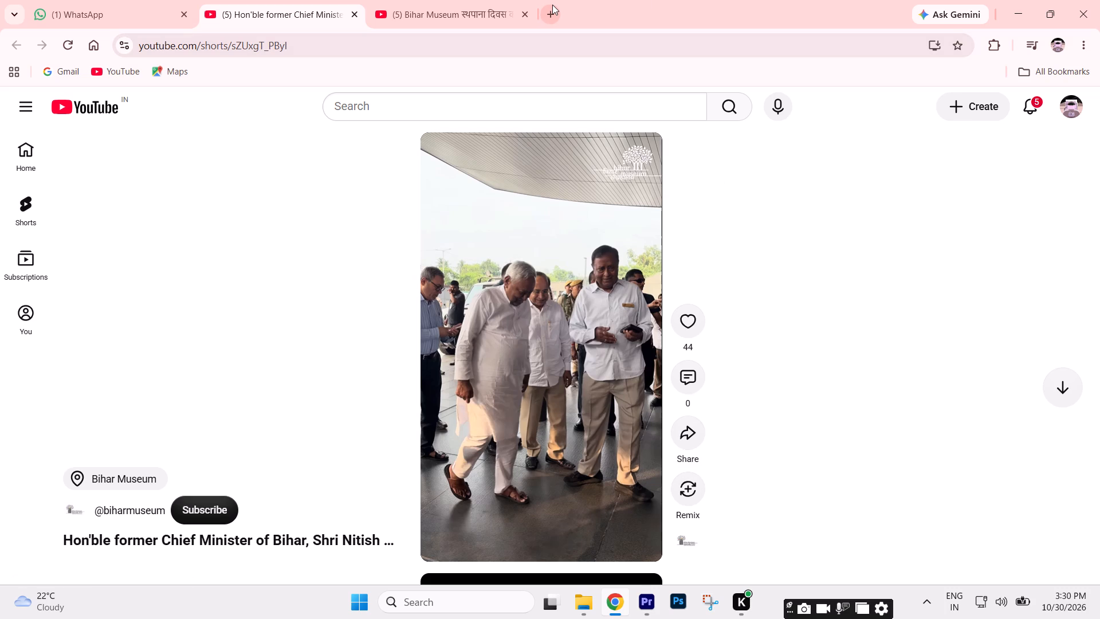
Search Google for "yt link download" in a new browser tab and open the Y2mate YouTube downloader.
left_click(552, 5)
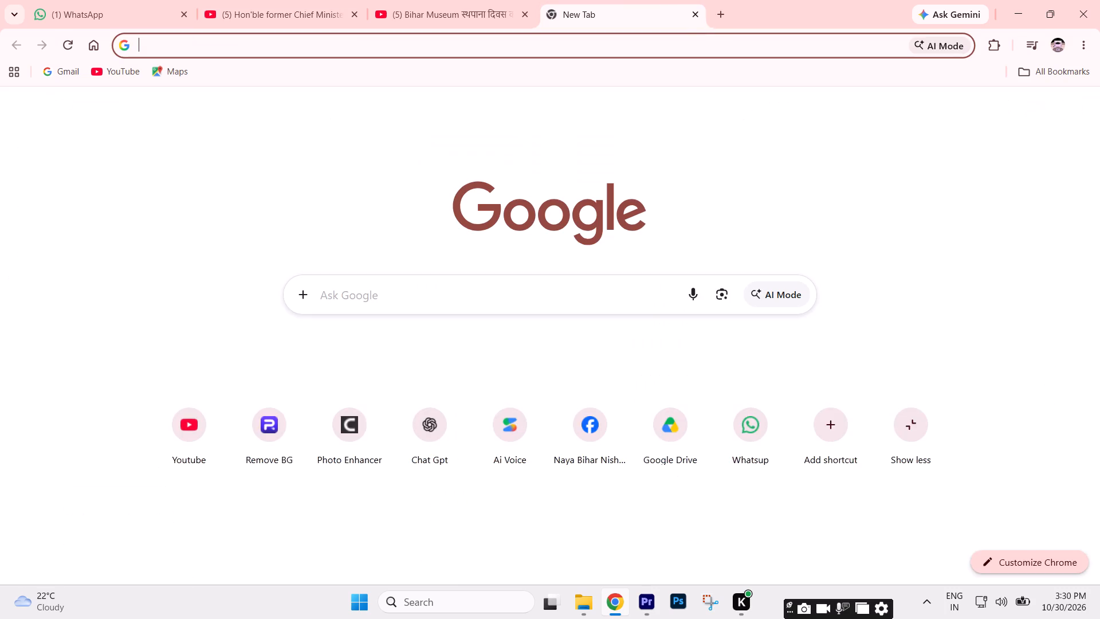
left_click(386, 296)
type("YT")
left_click(446, 285)
key("Return")
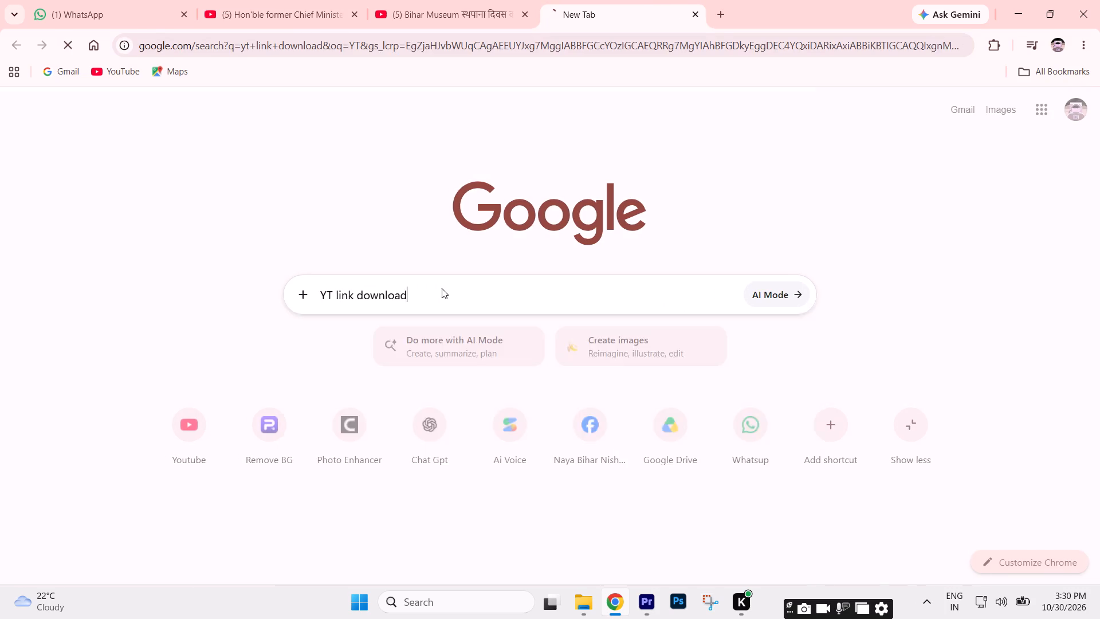
key("Return")
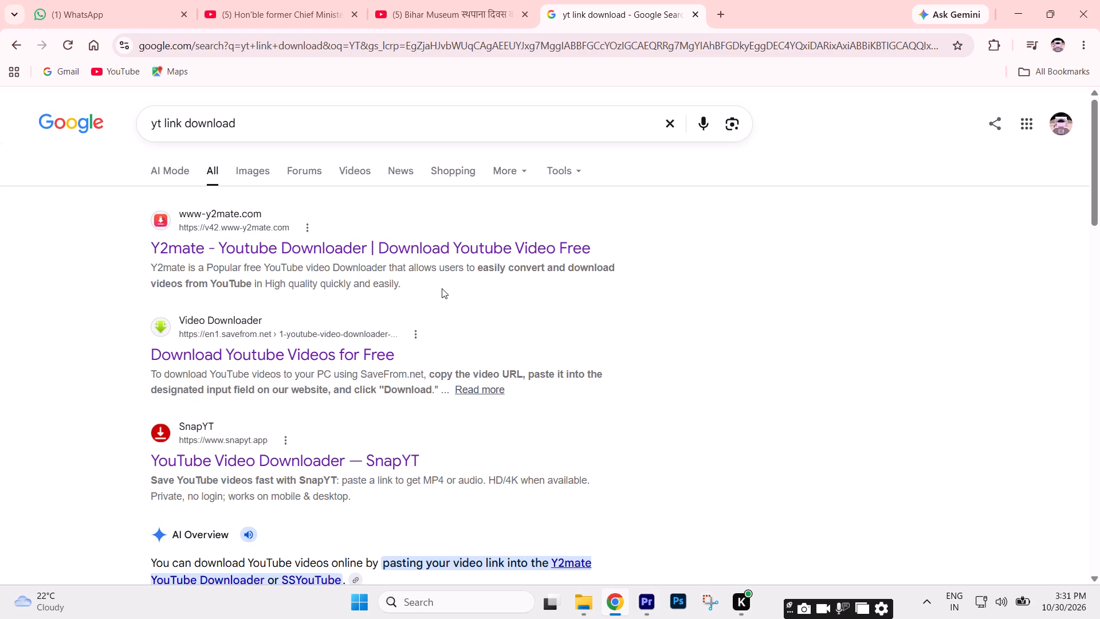
left_click(355, 238)
Submit the copied Short link to Y2mate and download the video as a 1080p MP4.
left_click(424, 272)
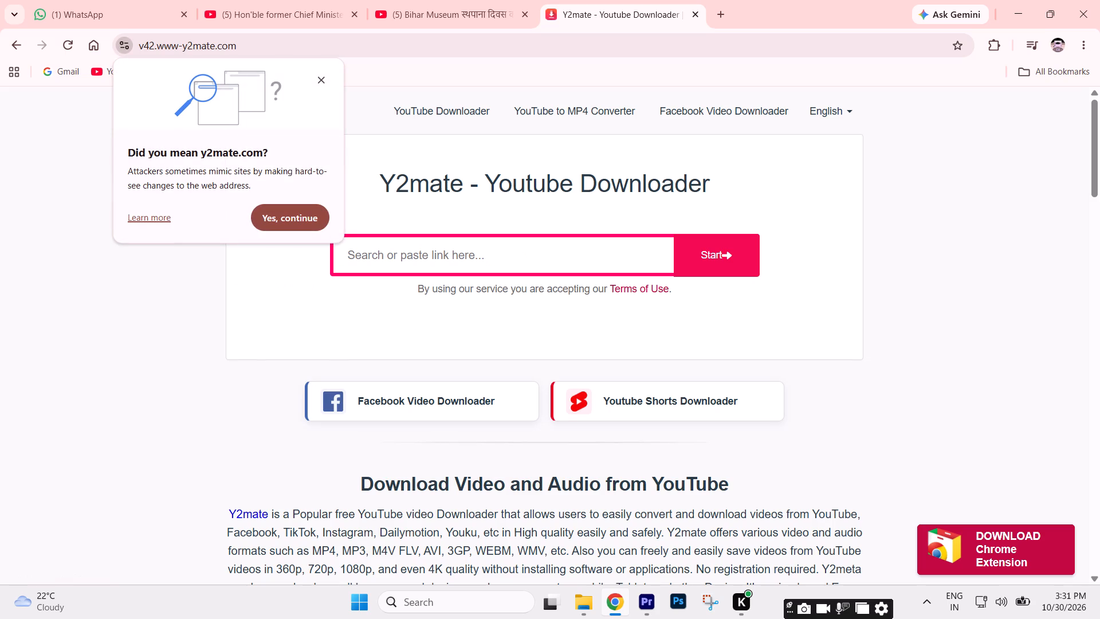
key("ctrl+v")
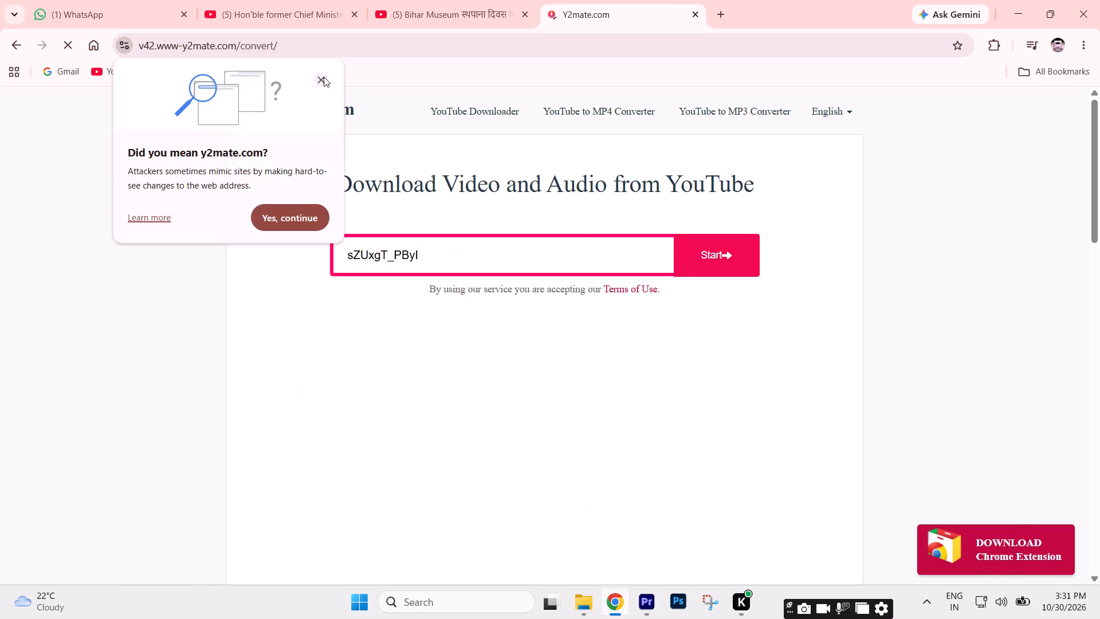
left_click(320, 79)
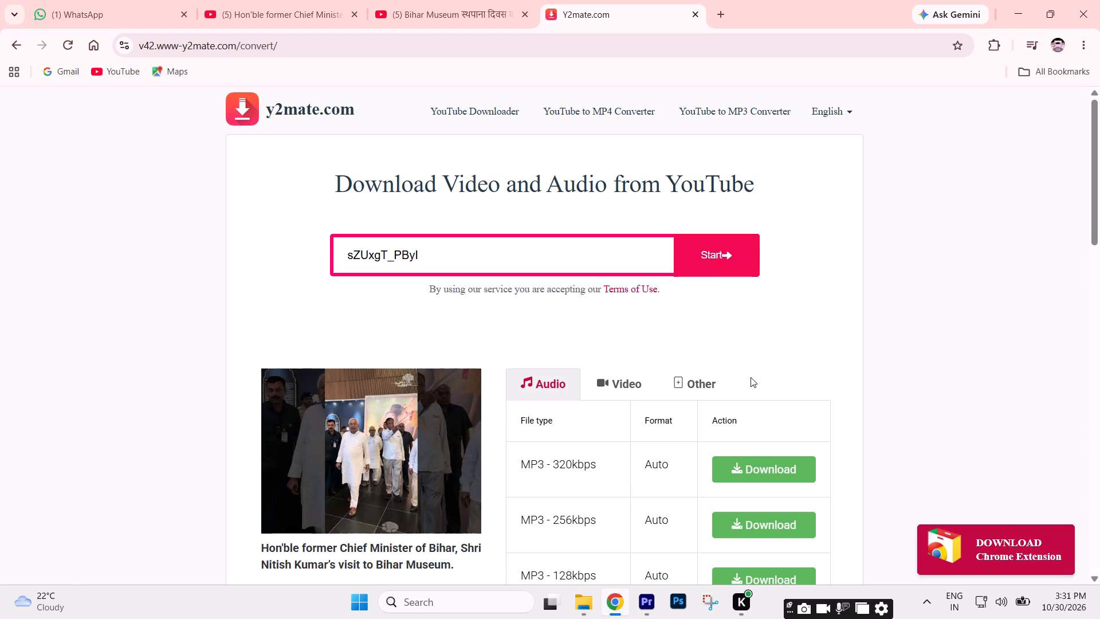
left_click(622, 386)
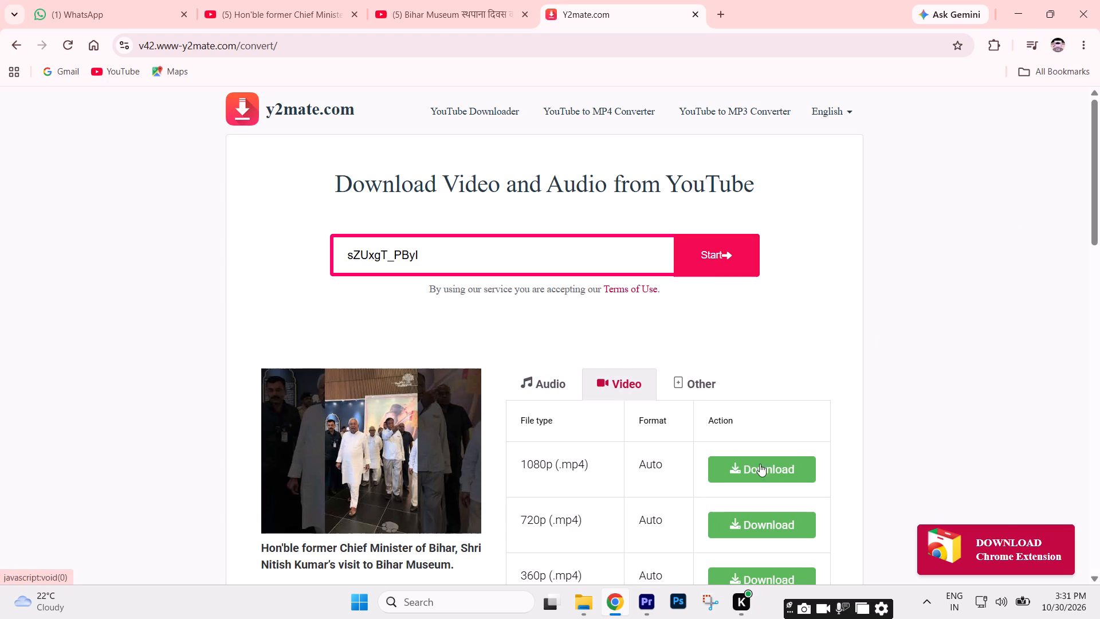
left_click(751, 464)
left_click(579, 1)
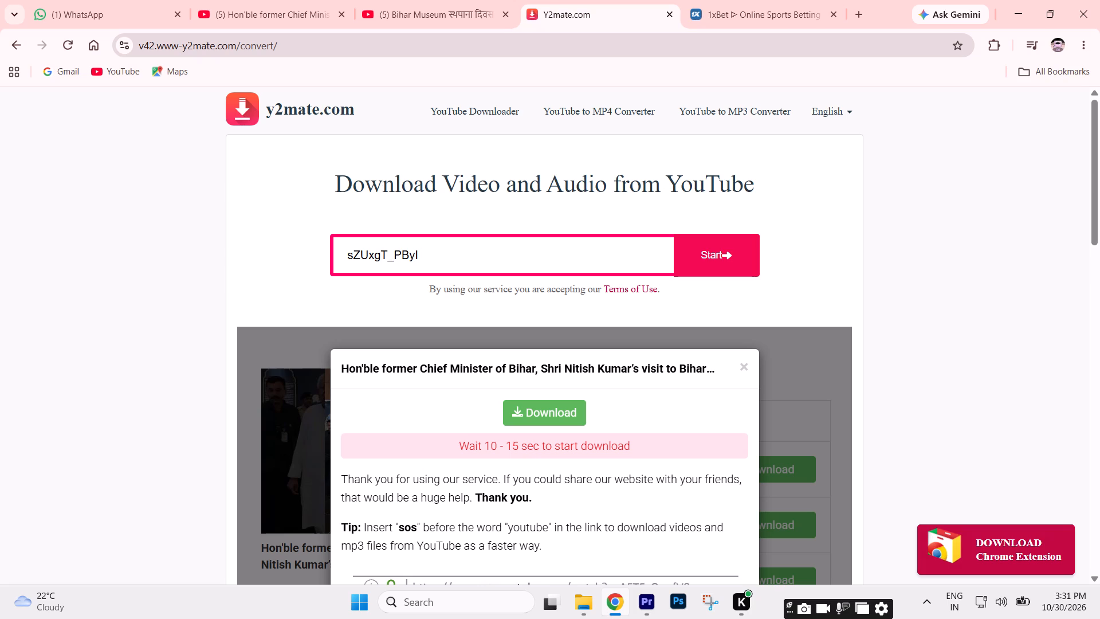
left_click(565, 413)
left_click(462, 5)
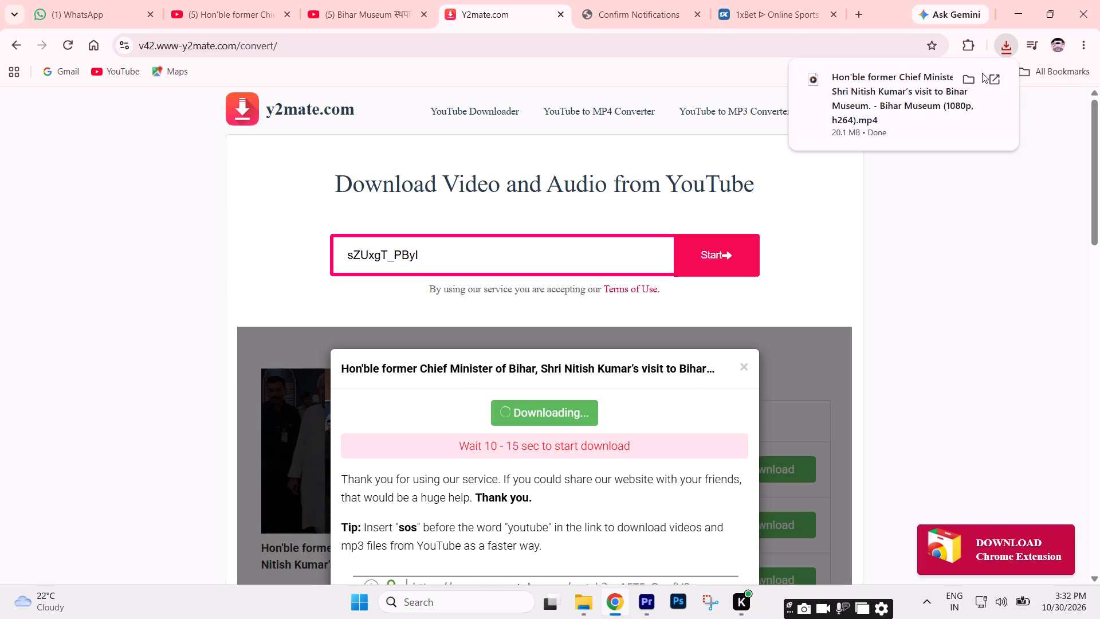
Locate the downloaded museum visit video in its folder and place it in Premiere's Sequence 01 on V1, well after the first clip.
left_click(965, 76)
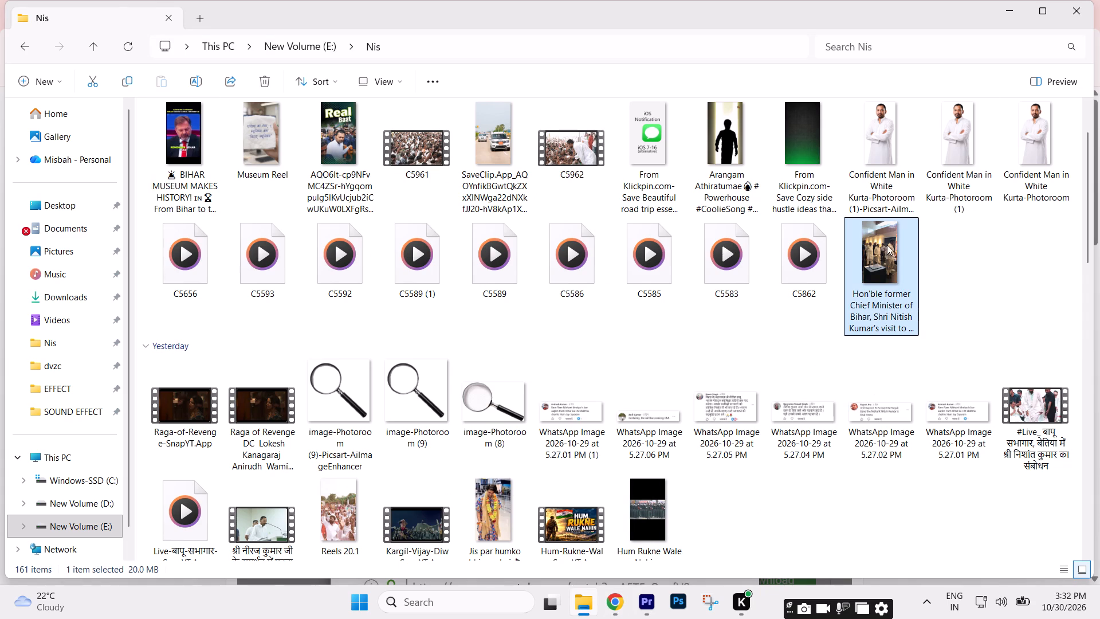
left_click_drag(885, 247, 313, 475)
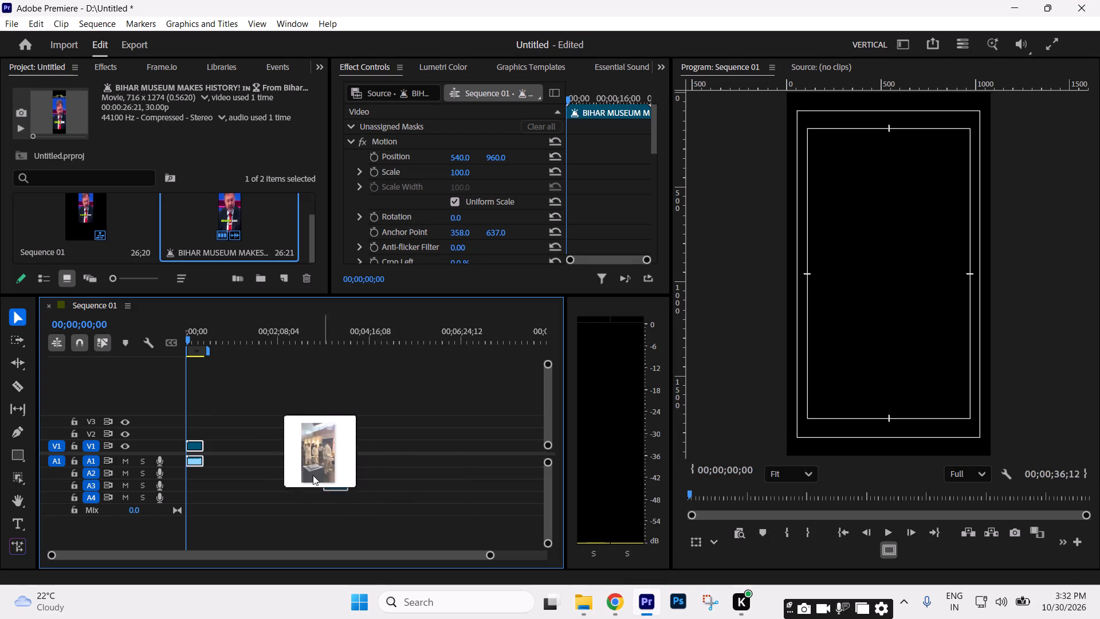
left_click_drag(313, 475, 301, 461)
Unlink the museum visit clip's video and audio, and delete its audio from track A1.
left_click_drag(301, 346, 312, 344)
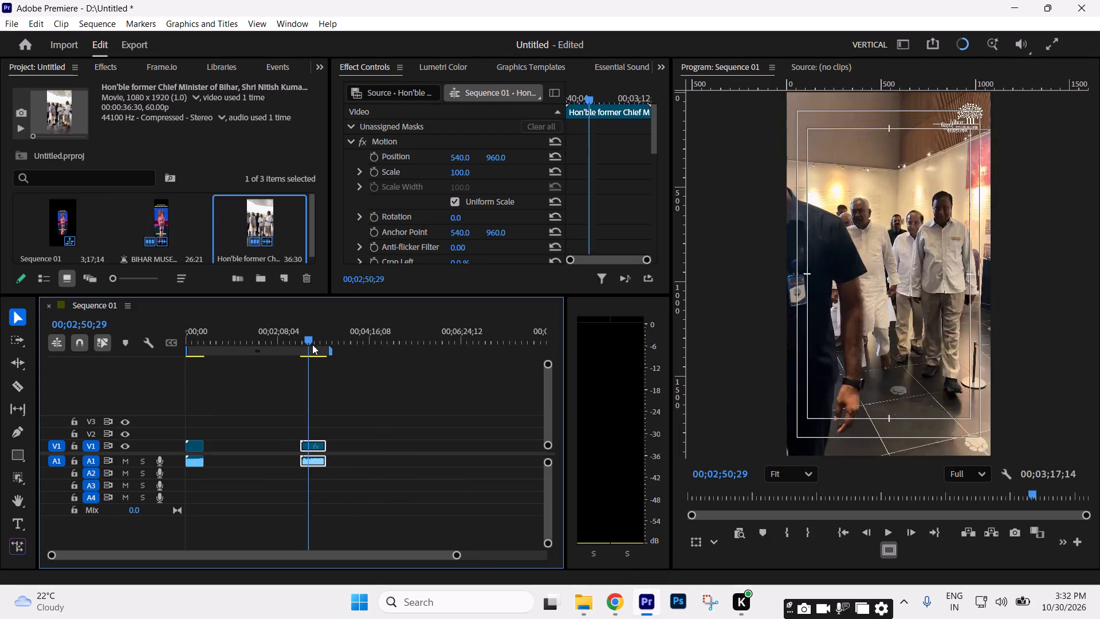
left_click_drag(312, 344, 313, 346)
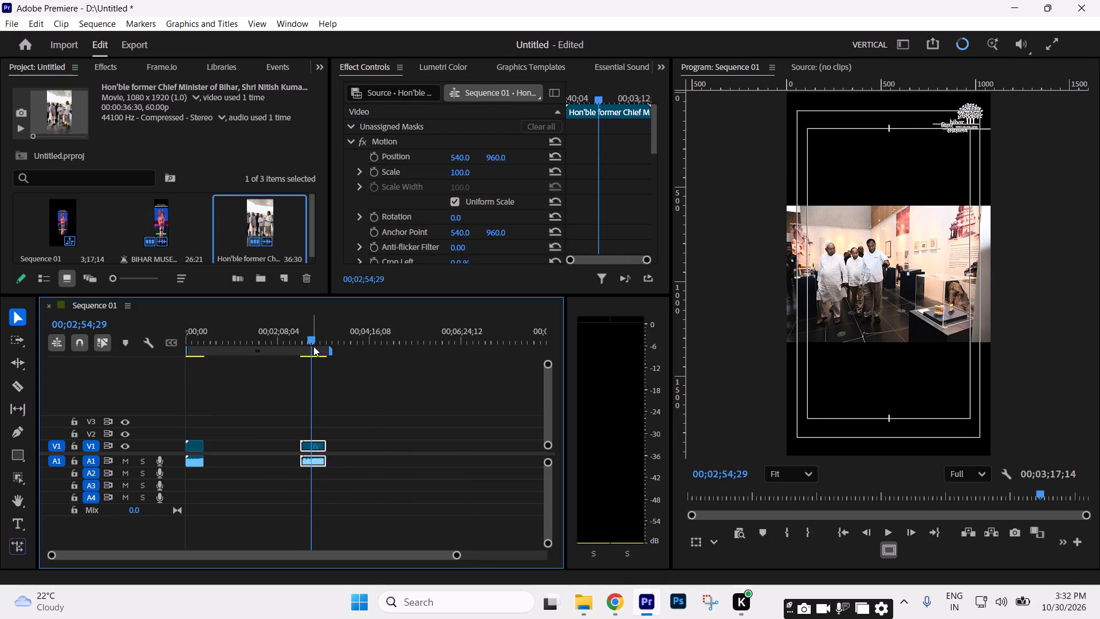
left_click_drag(300, 351, 316, 351)
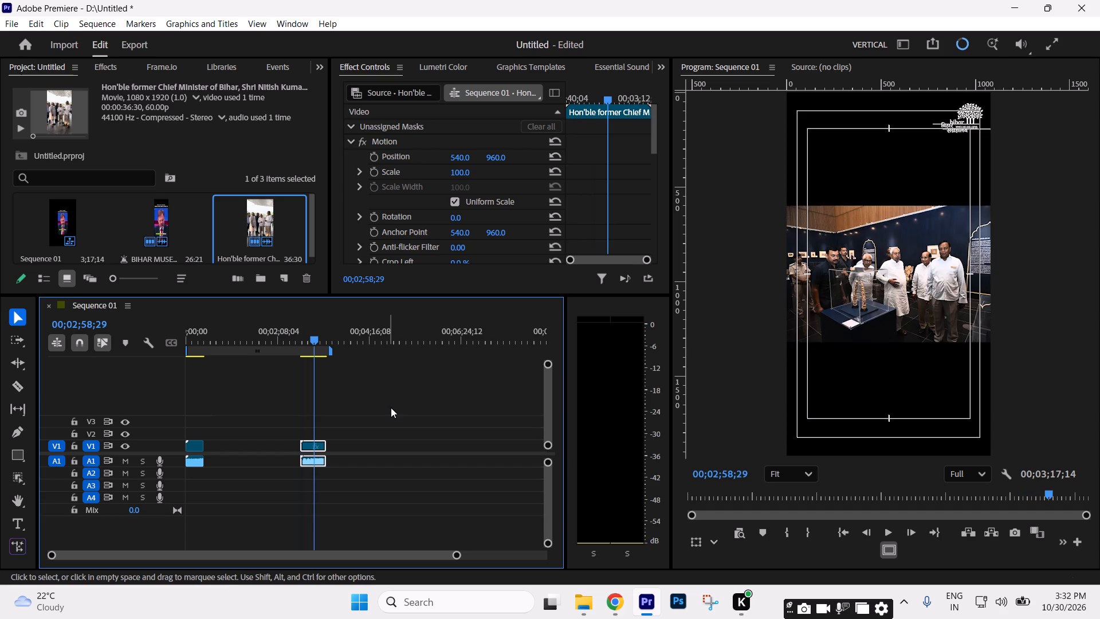
key("ctrl+l")
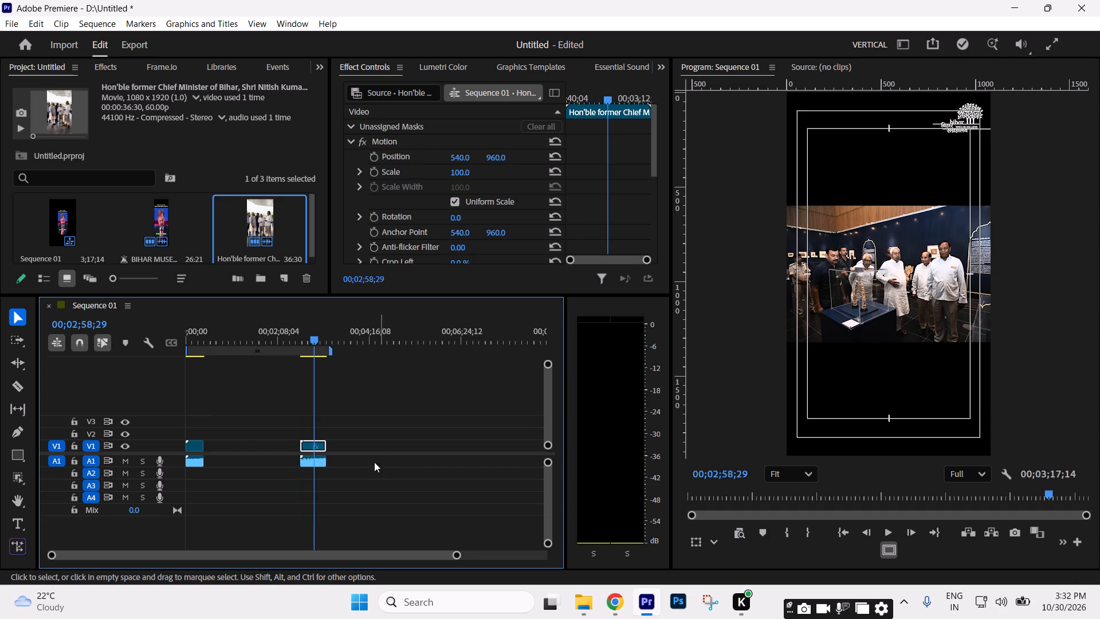
left_click_drag(372, 479, 307, 462)
key("Delete")
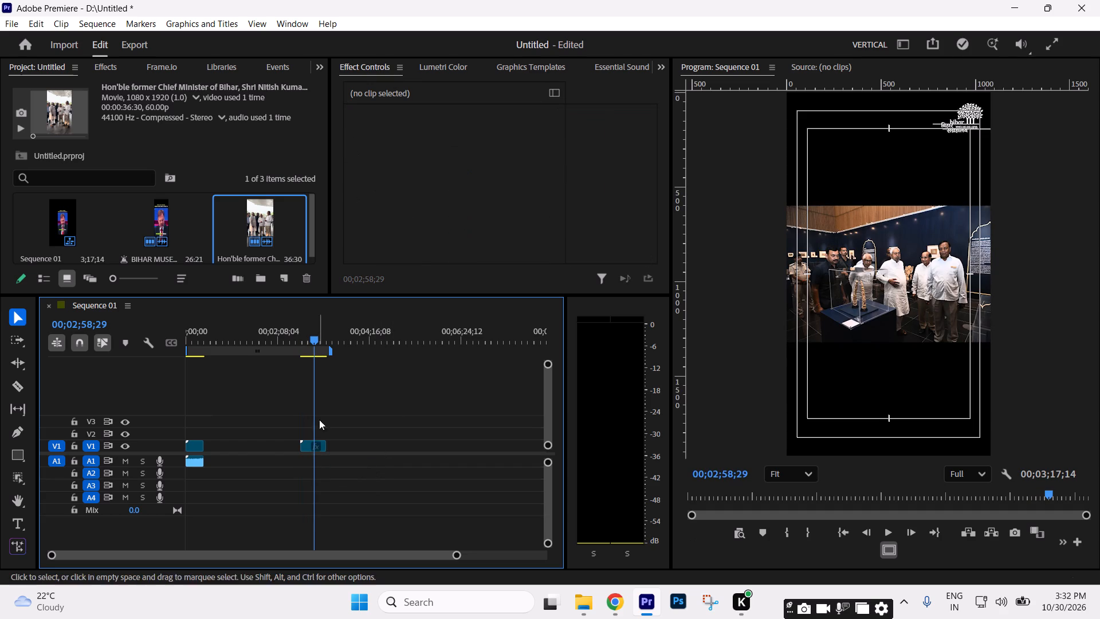
Disable Uniform Scale on the first BIHAR MUSEUM clip and set its Scale Width to 152.
left_click_drag(298, 339, 319, 342)
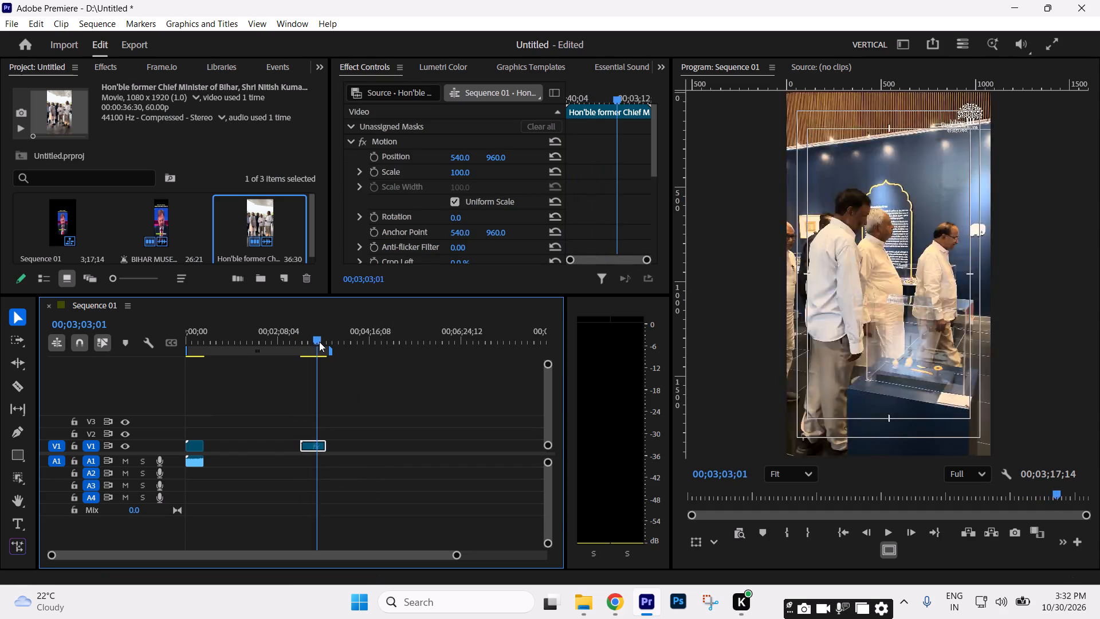
left_click_drag(319, 342, 182, 346)
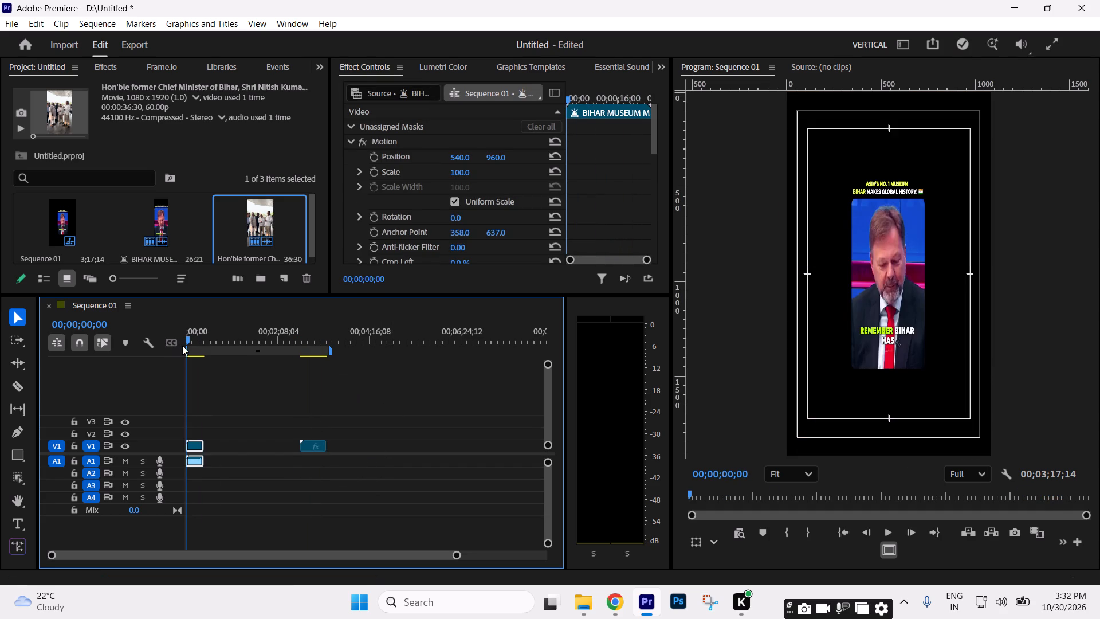
left_click_drag(182, 346, 192, 368)
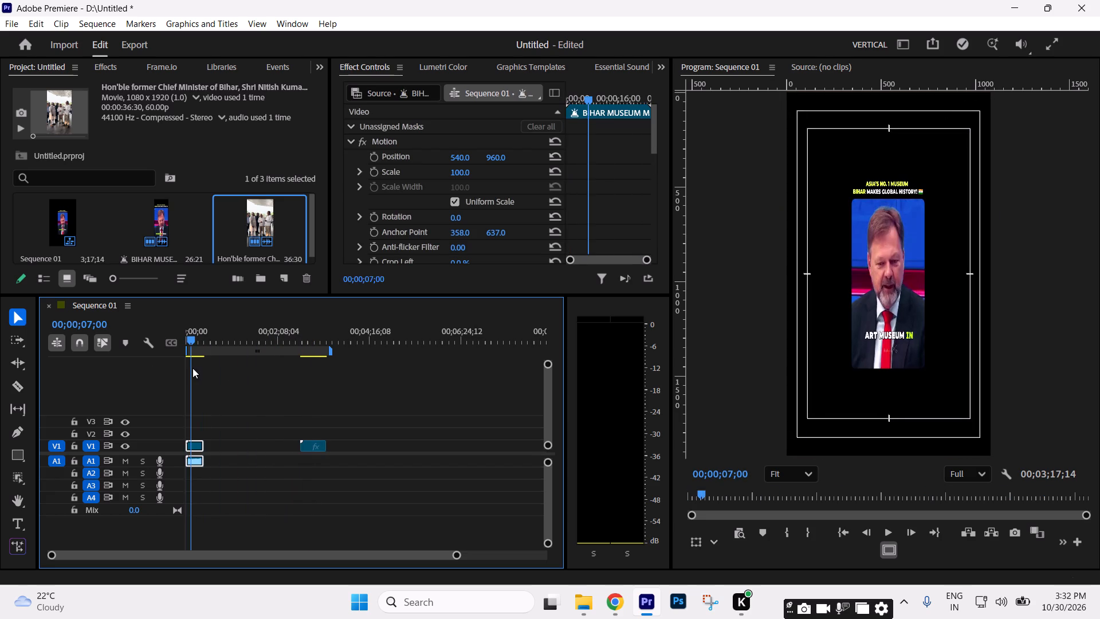
left_click_drag(192, 368, 89, 383)
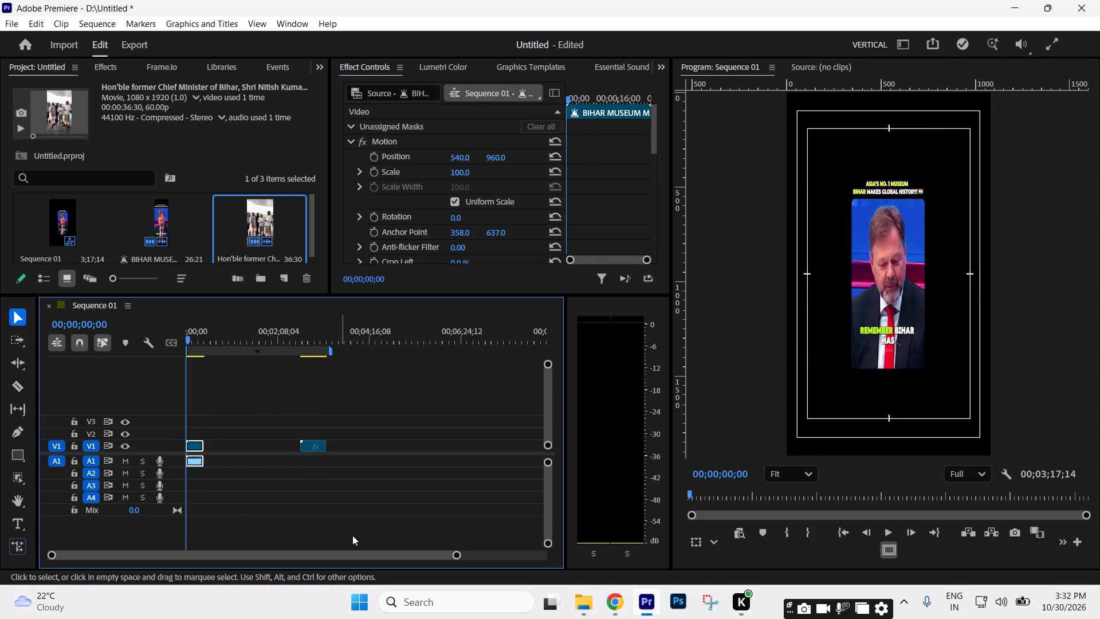
left_click_drag(457, 557, 257, 561)
left_click(224, 444)
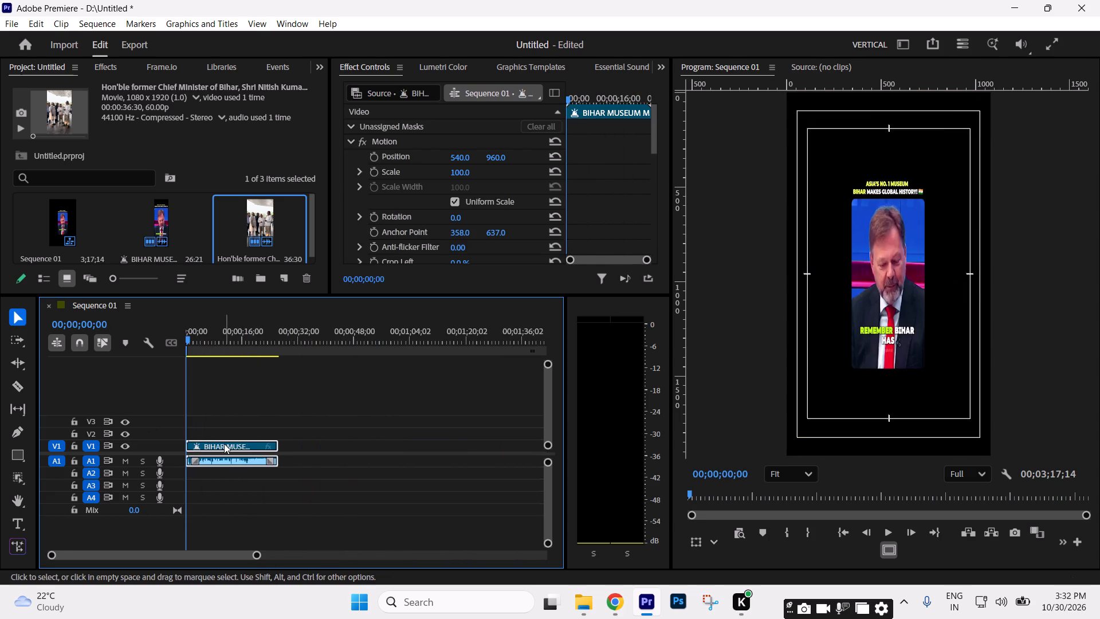
left_click(454, 206)
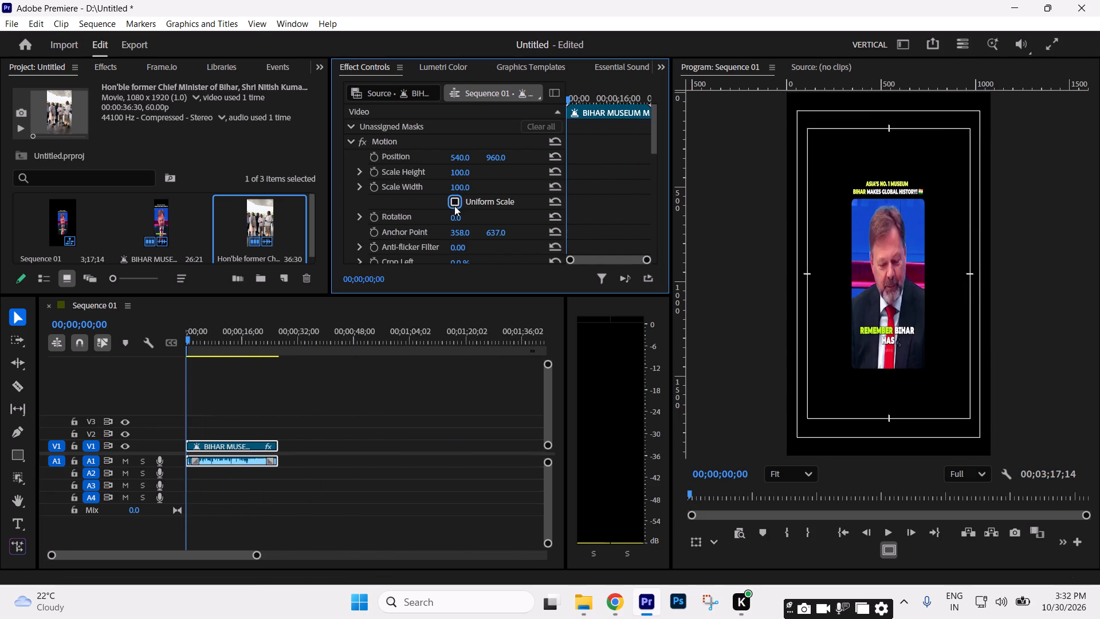
left_click_drag(461, 188, 497, 188)
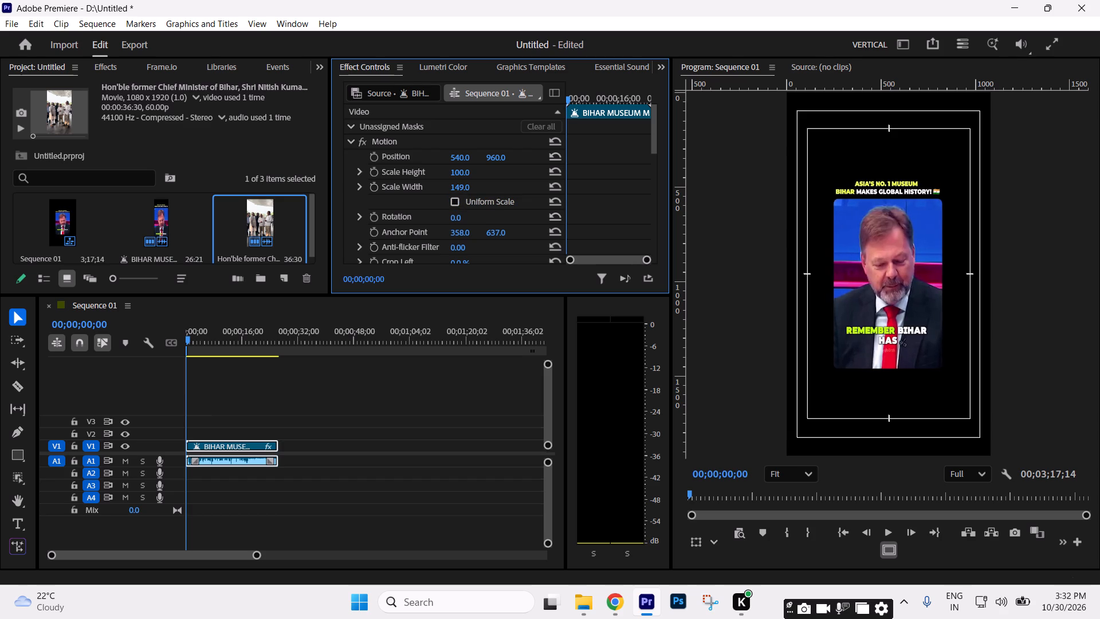
left_click_drag(497, 188, 498, 188)
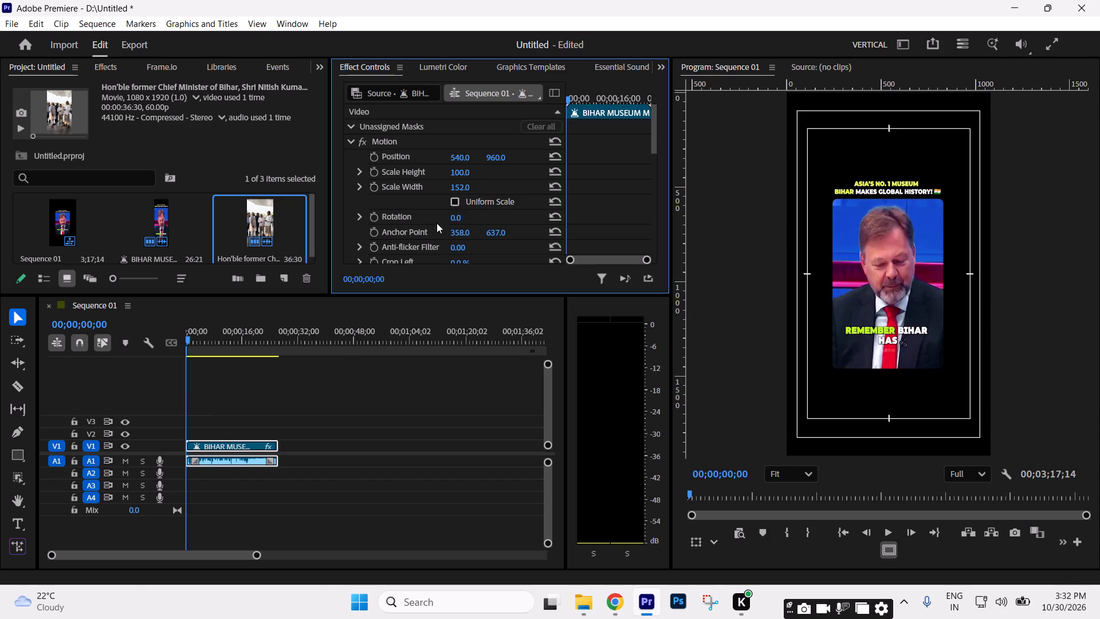
Nest the BIHAR MUSEUM clip under the name Nested Sequence 01.
left_click(253, 444)
right_click(253, 444)
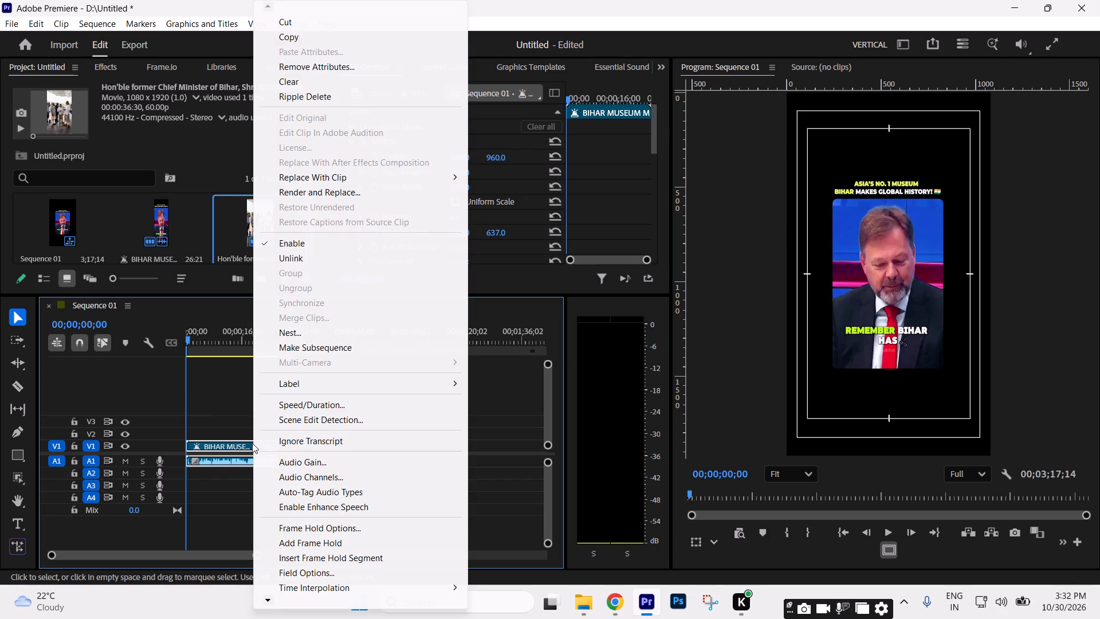
left_click(307, 328)
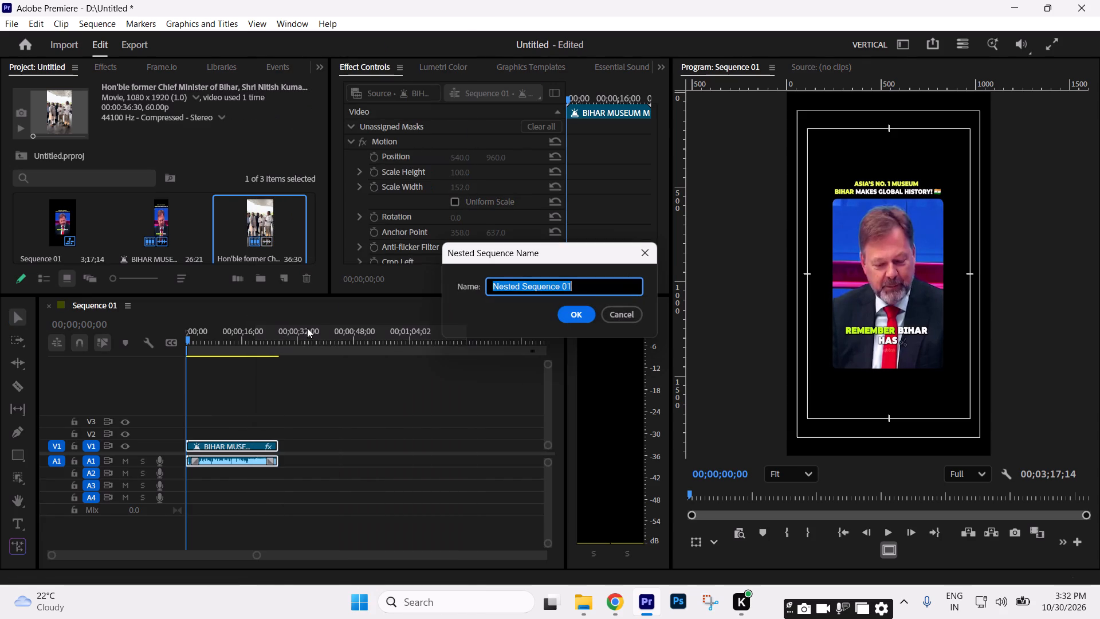
key("Return")
Scale the nested clip to 163 and set its vertical position to 923.
left_click(236, 446)
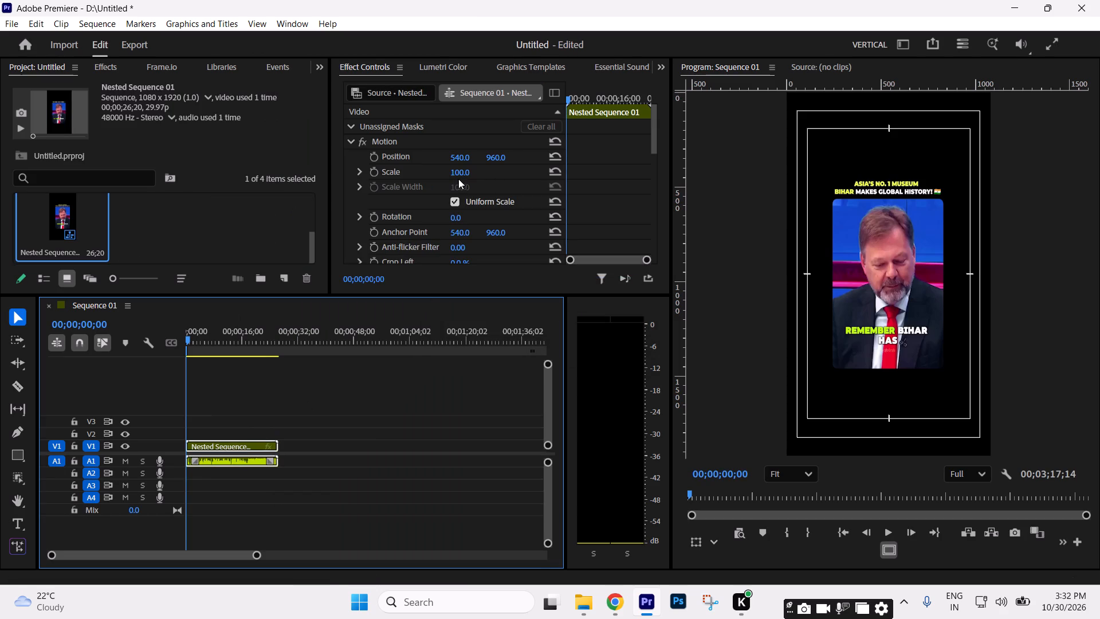
left_click_drag(458, 176, 502, 175)
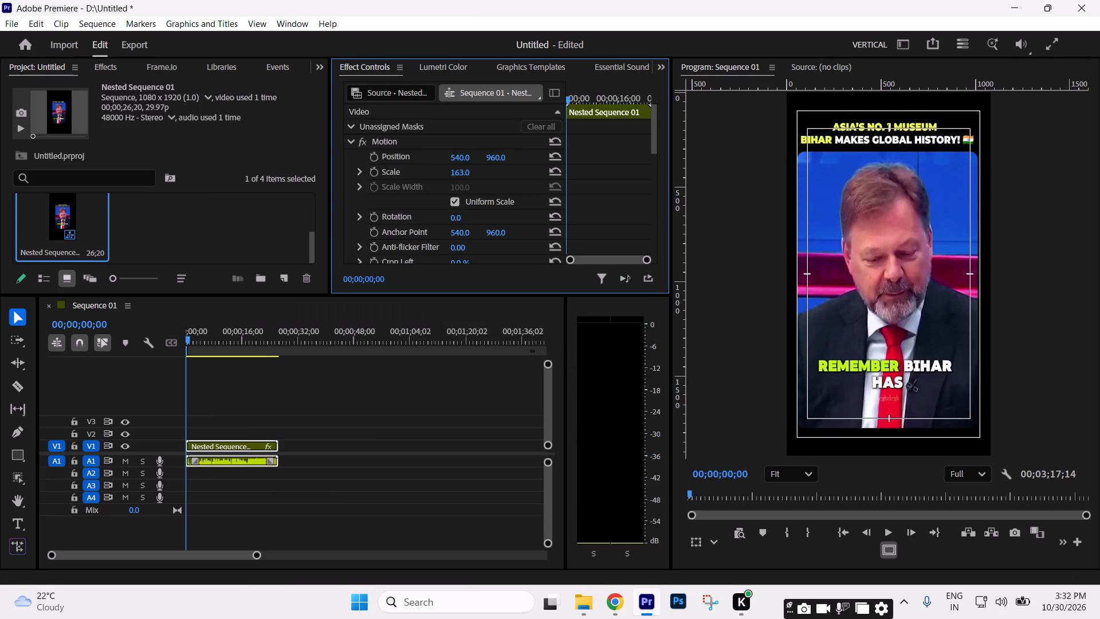
left_click_drag(502, 175, 504, 178)
left_click_drag(492, 156, 486, 183)
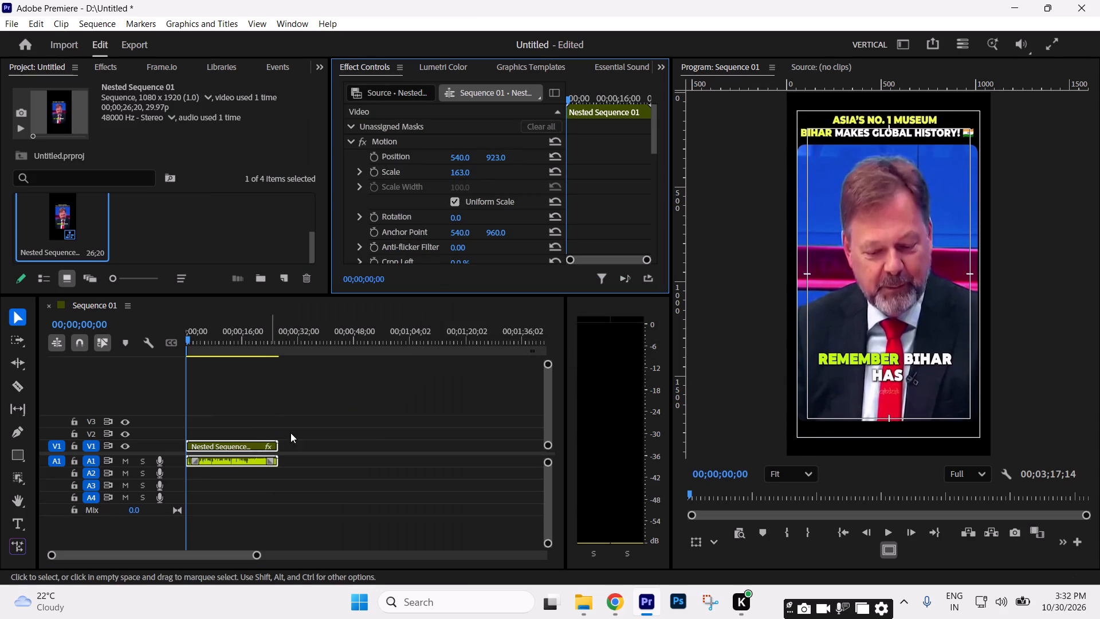
Review the whole timeline, scrubbing between the nested clip and the museum visit footage.
left_click(391, 435)
type("---")
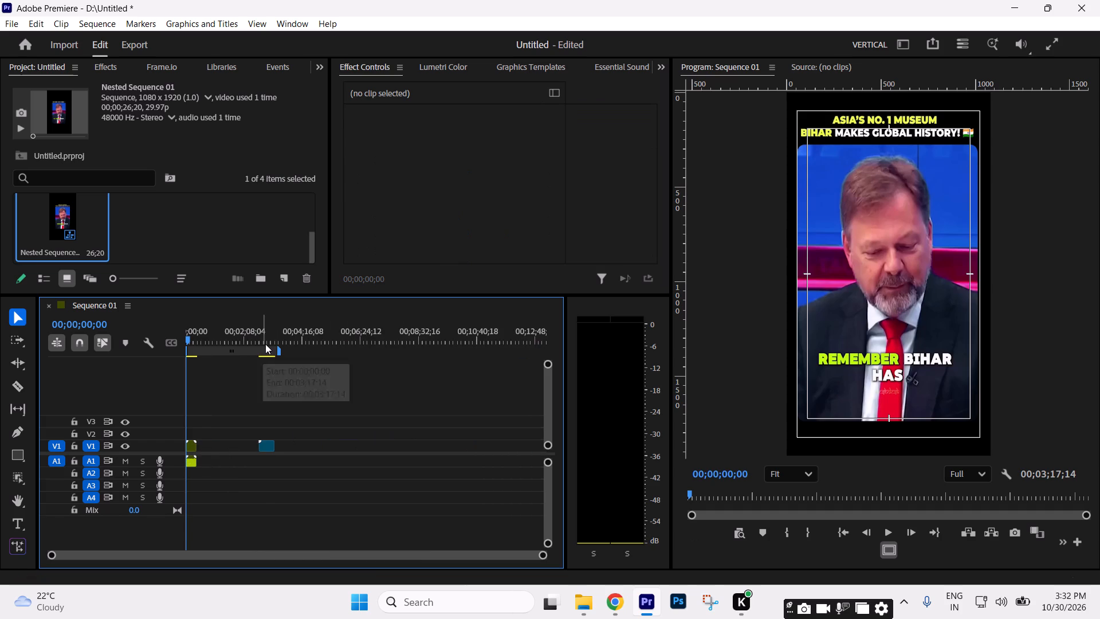
left_click_drag(265, 344, 265, 344)
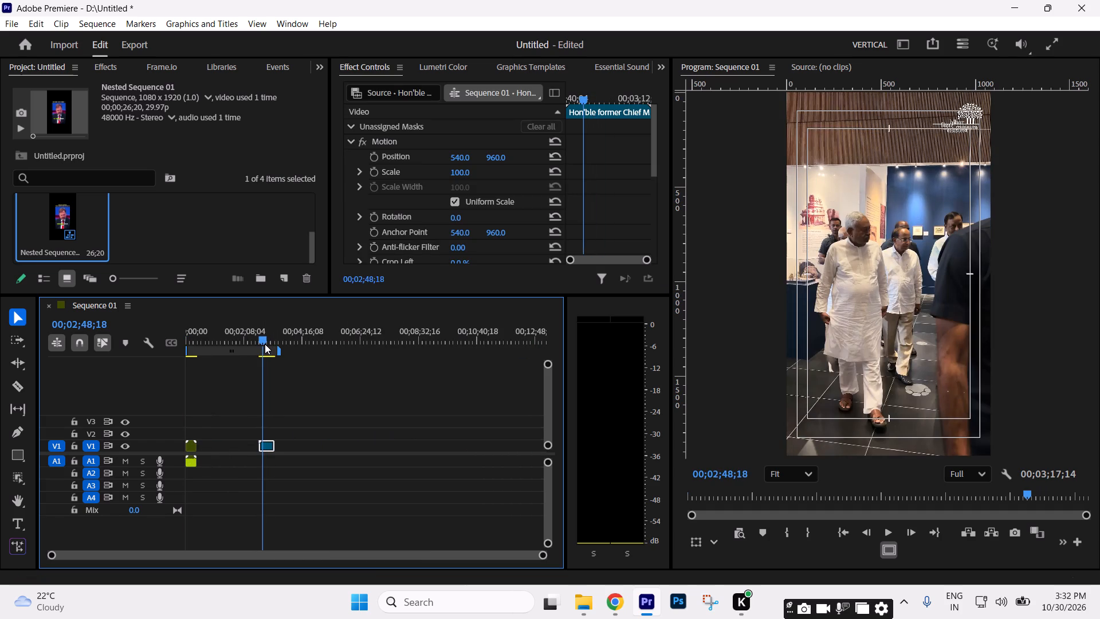
left_click_drag(265, 344, 210, 346)
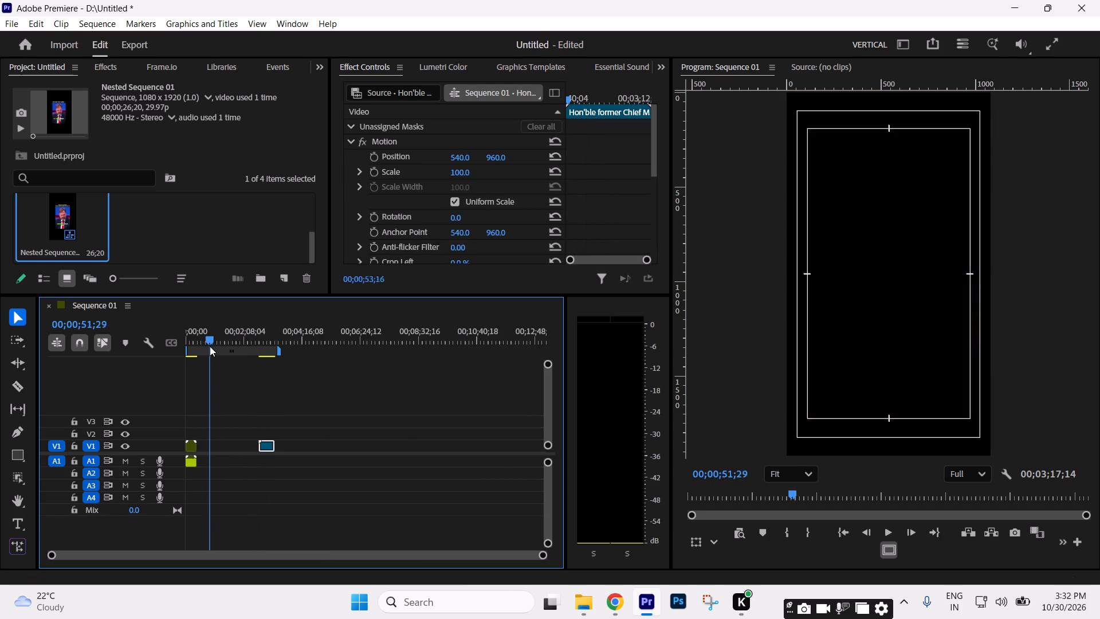
left_click_drag(210, 346, 242, 350)
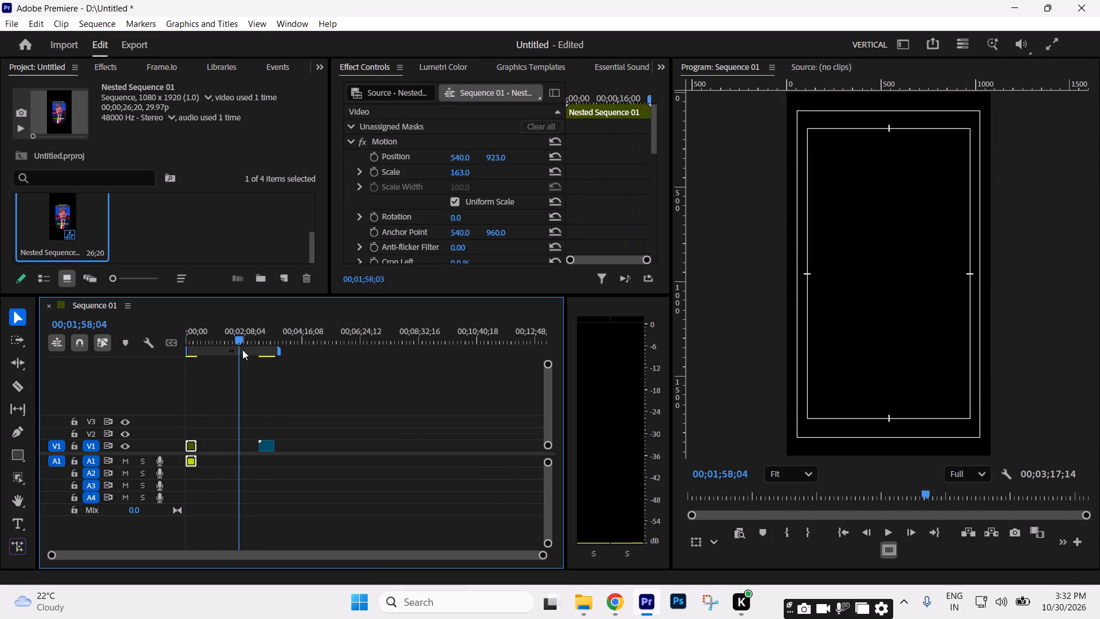
left_click_drag(242, 350, 274, 358)
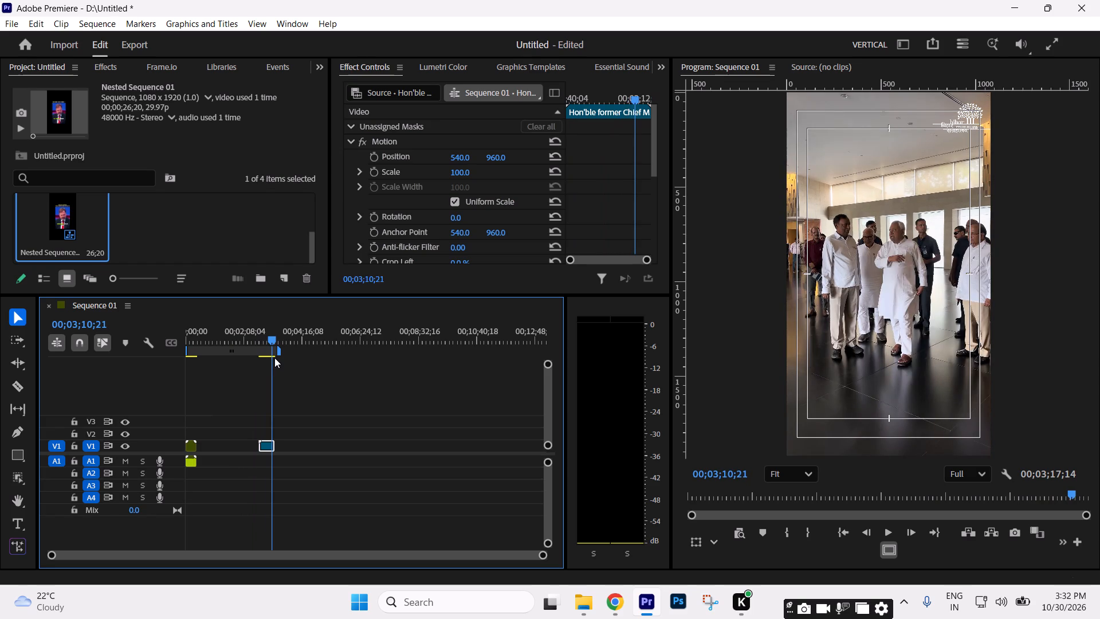
left_click_drag(274, 358, 269, 357)
left_click(336, 430)
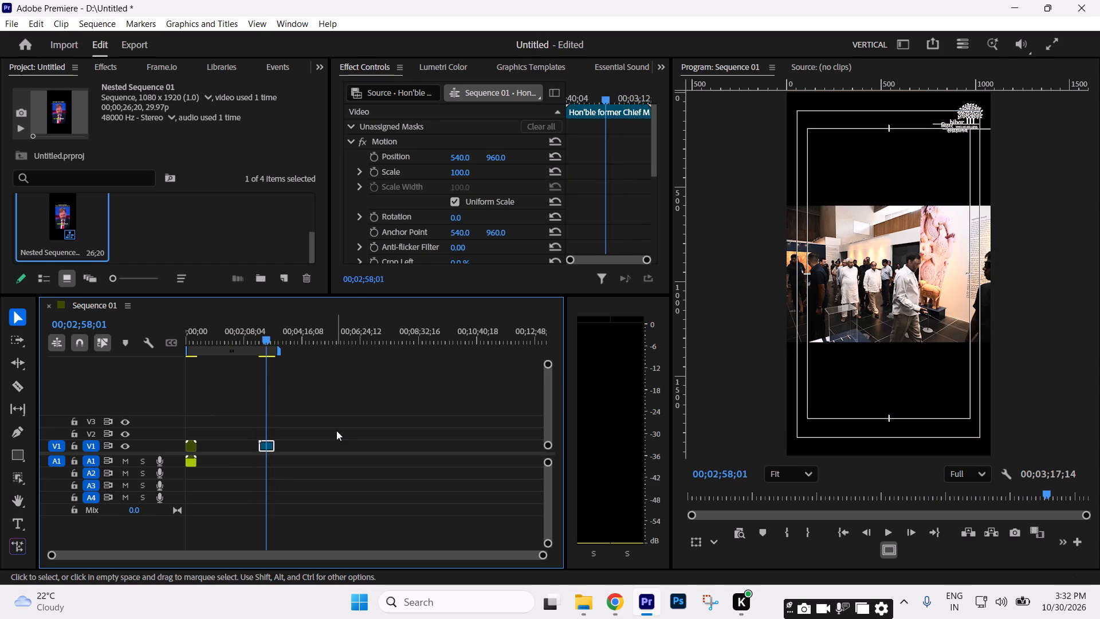
type("---")
left_click(337, 442)
key("minus")
key("minus")
left_click(358, 464)
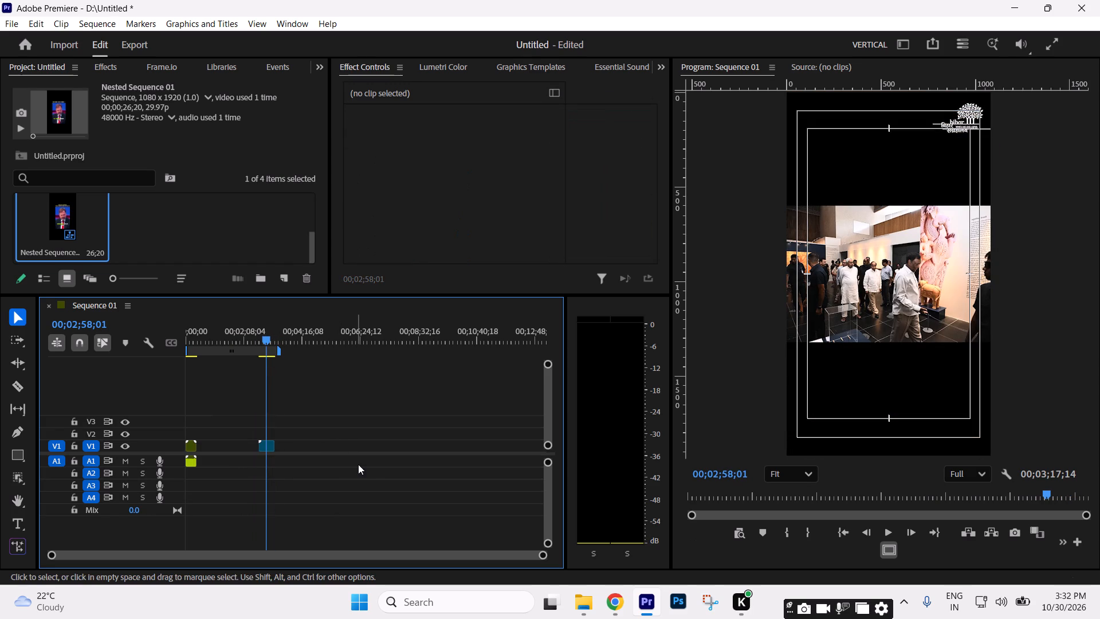
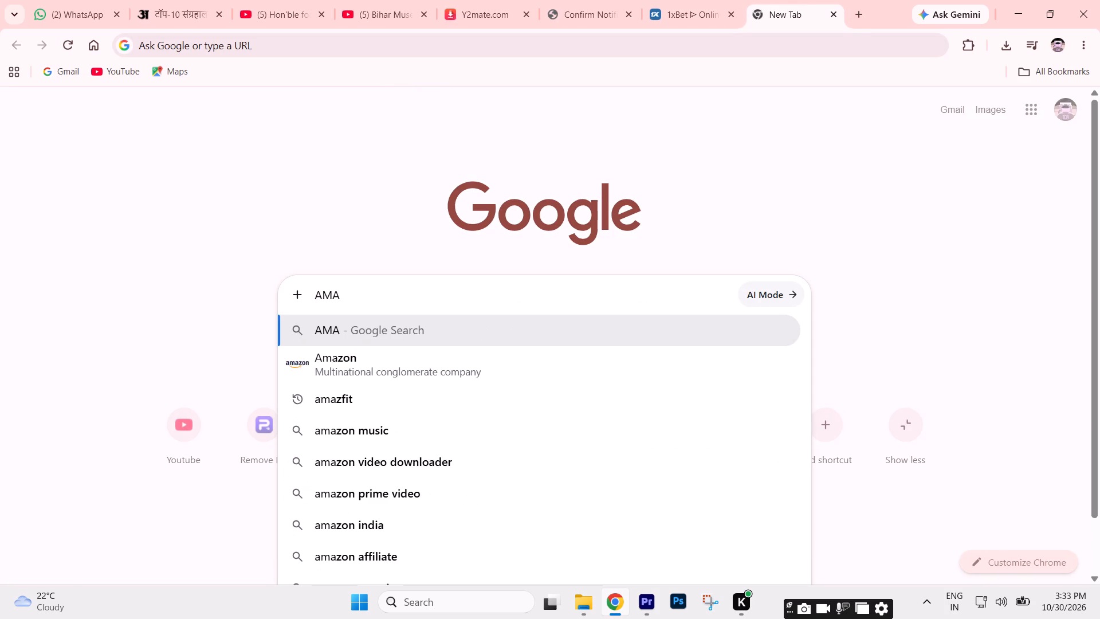
Search Google Images for the Amar Ujala logo.
type("R UJALA")
key("space")
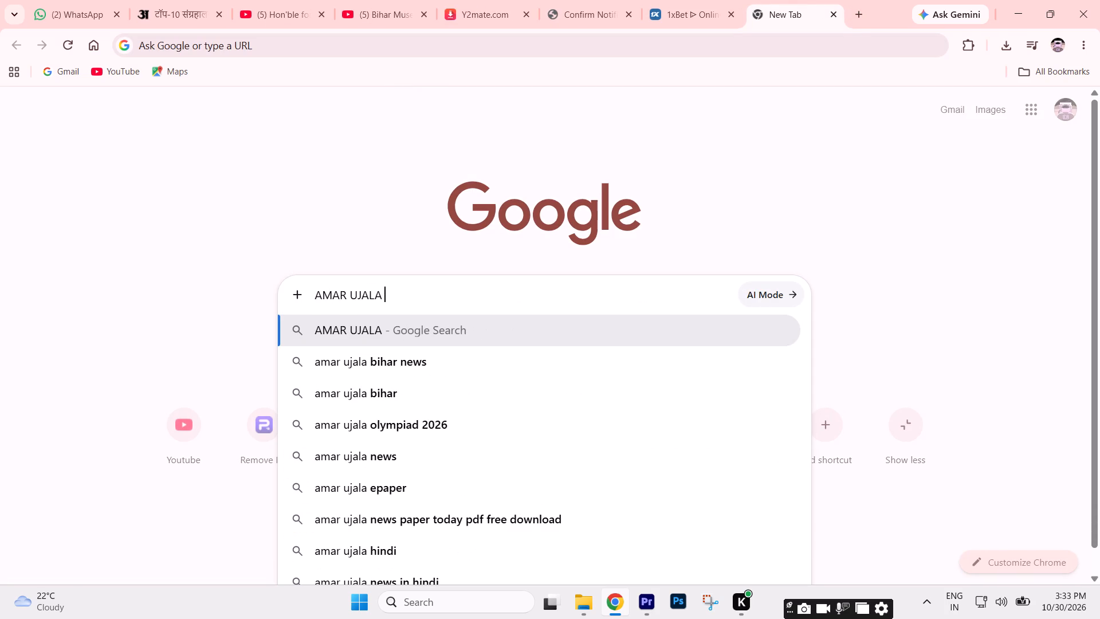
type("LOGO")
key("space")
key("Return")
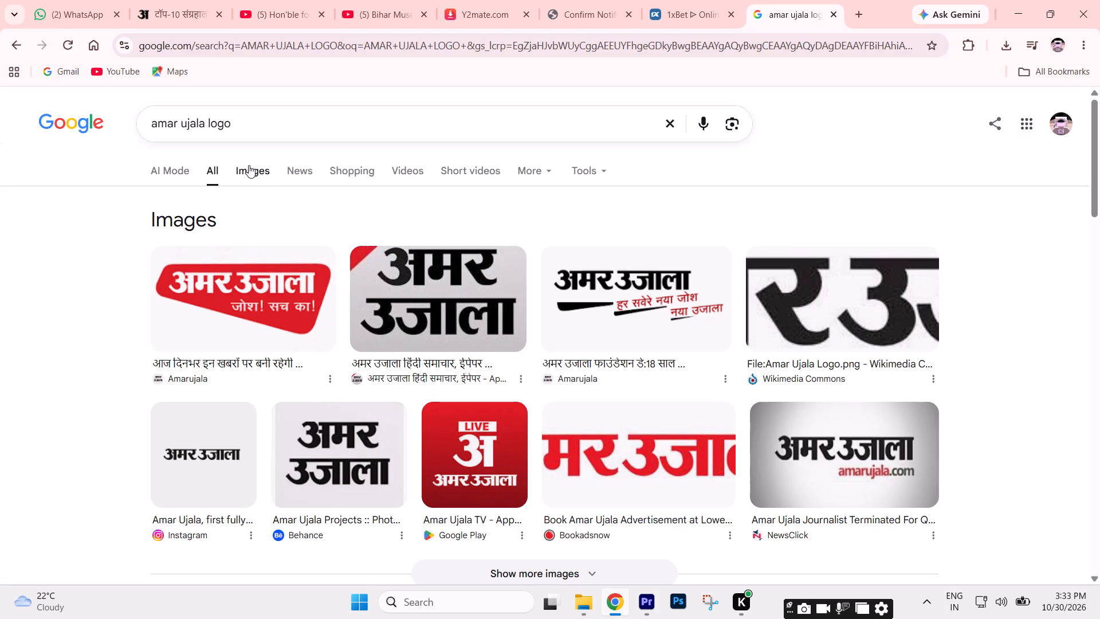
left_click(249, 165)
Examine the Amar Ujala logo results, previewing candidates to find one suitable for the video.
scroll(742, 382, "down", 1)
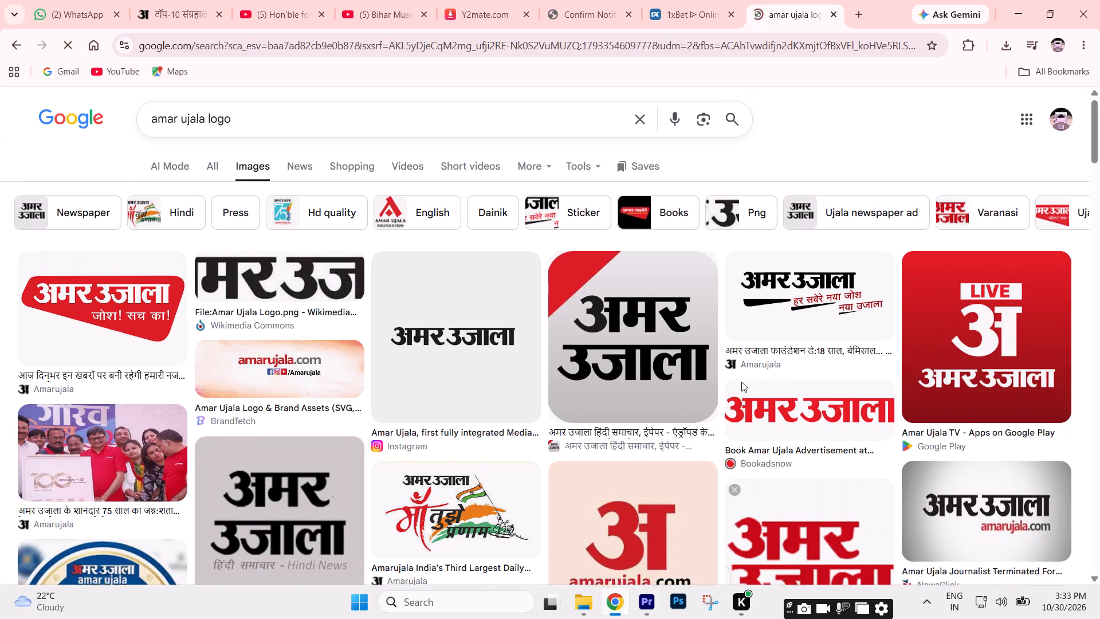
scroll(799, 449, "down", 2)
left_click(808, 355)
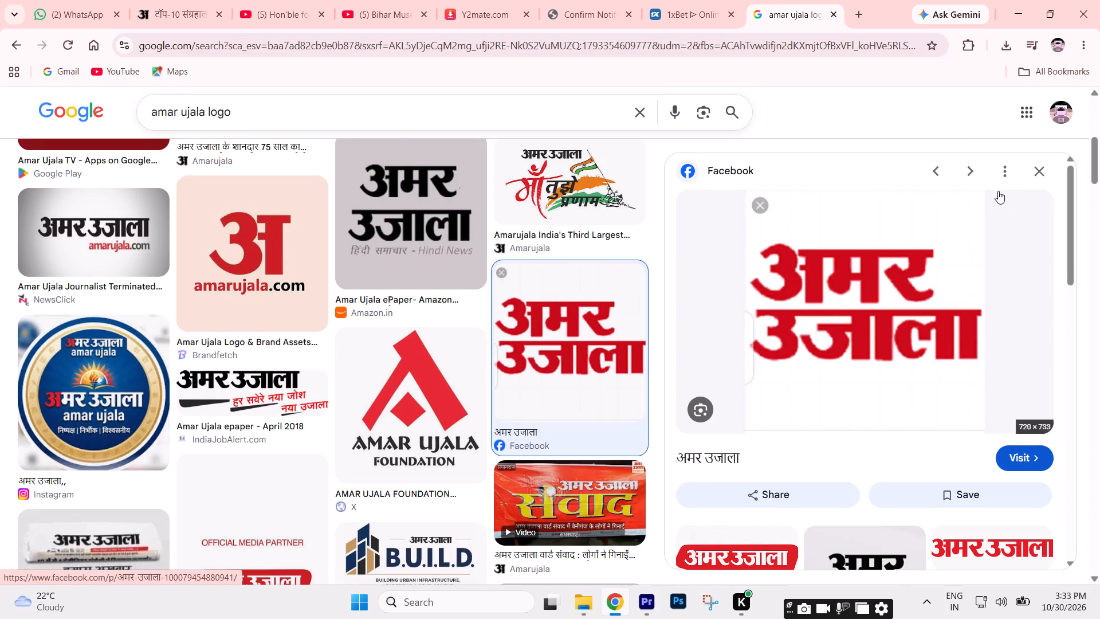
left_click(1034, 168)
scroll(144, 407, "up", 2)
scroll(144, 407, "down", 4)
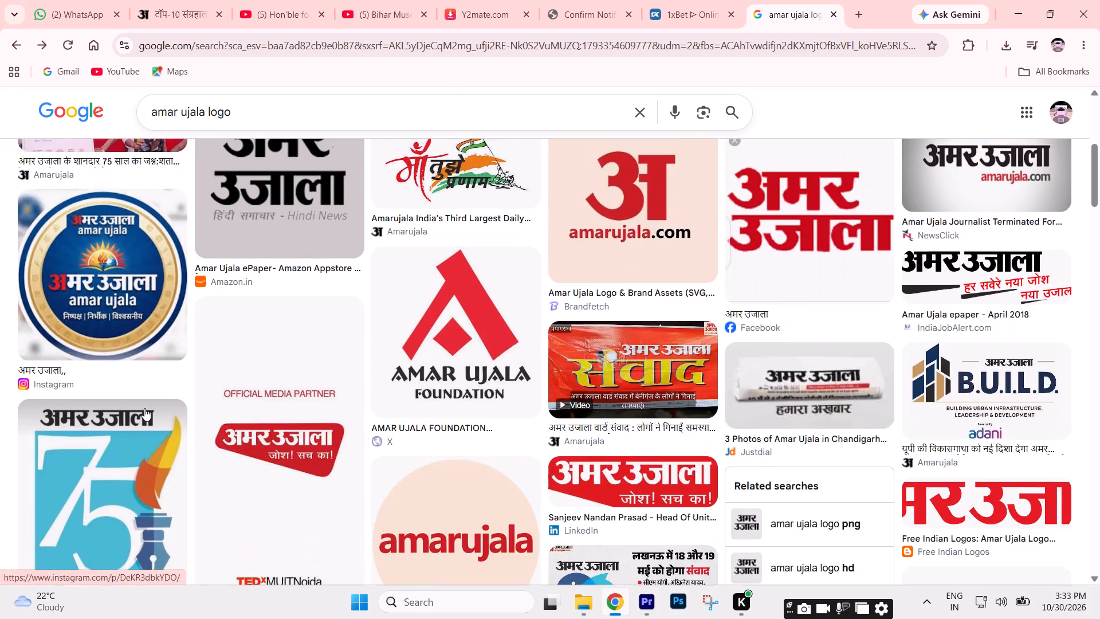
left_click(251, 446)
left_click(1036, 171)
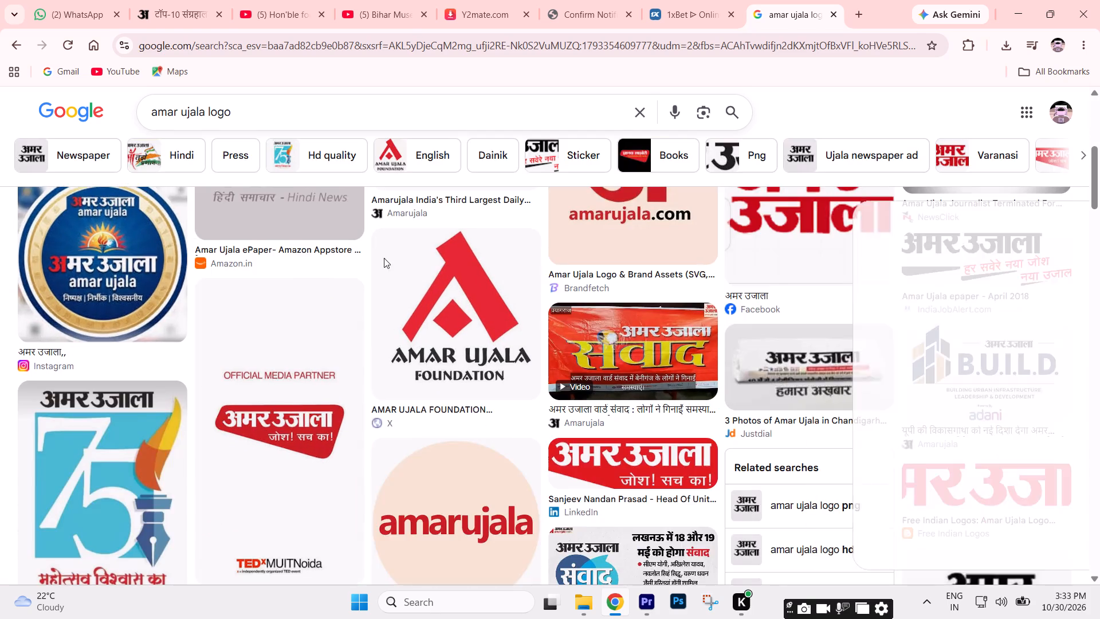
scroll(192, 336, "up", 5)
Save the red Amar Ujala logo with the white Hindi tagline to the Desktop and copy the image.
left_click(103, 293)
right_click(863, 336)
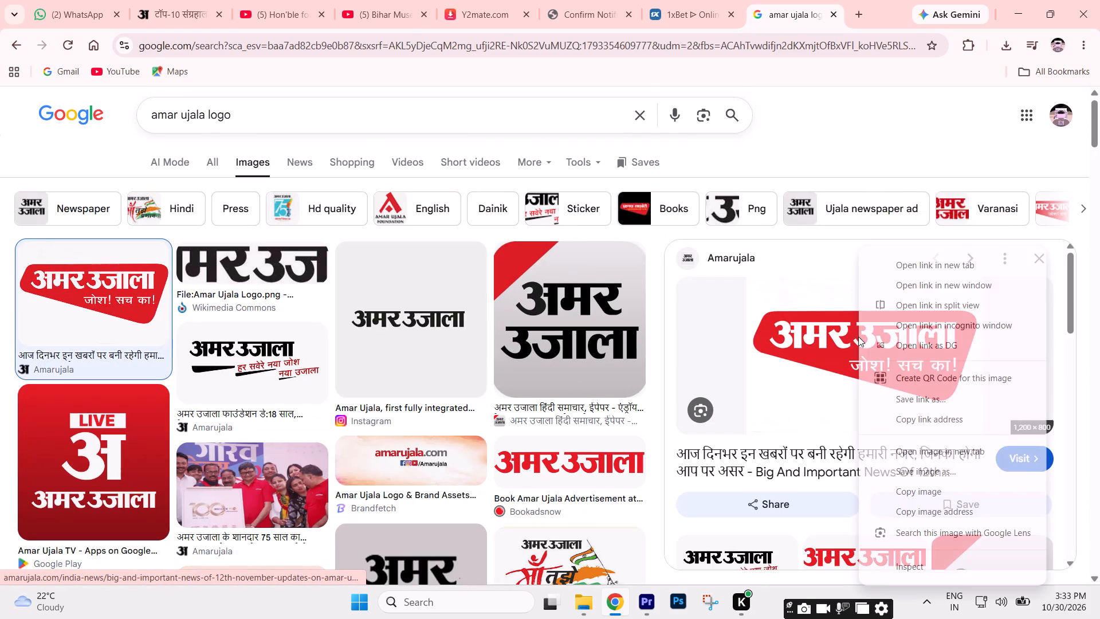
left_click(917, 475)
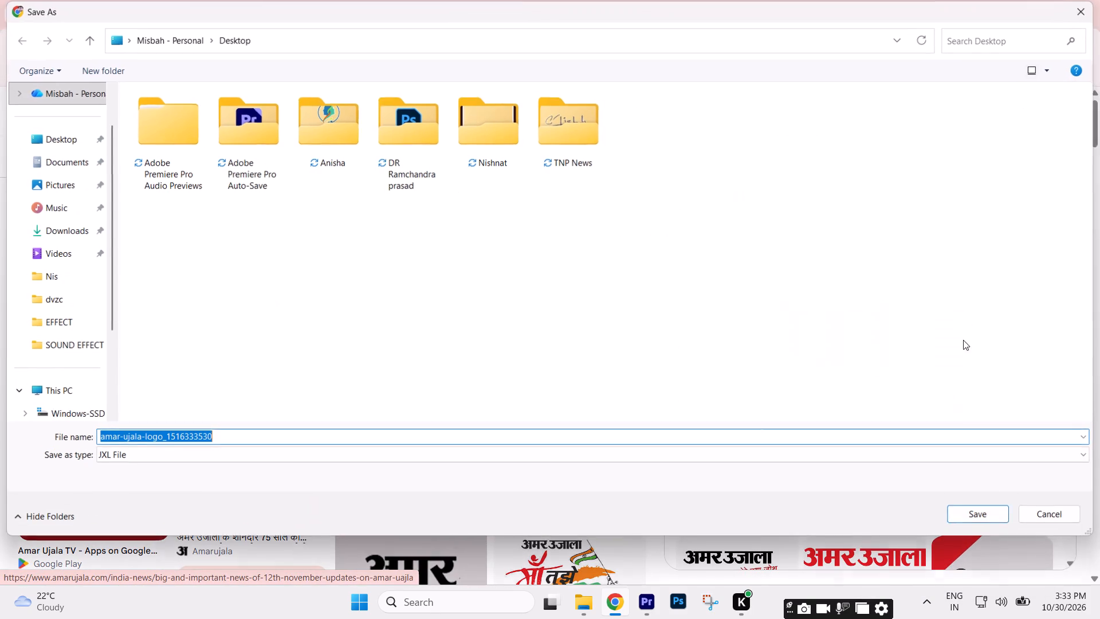
left_click(985, 507)
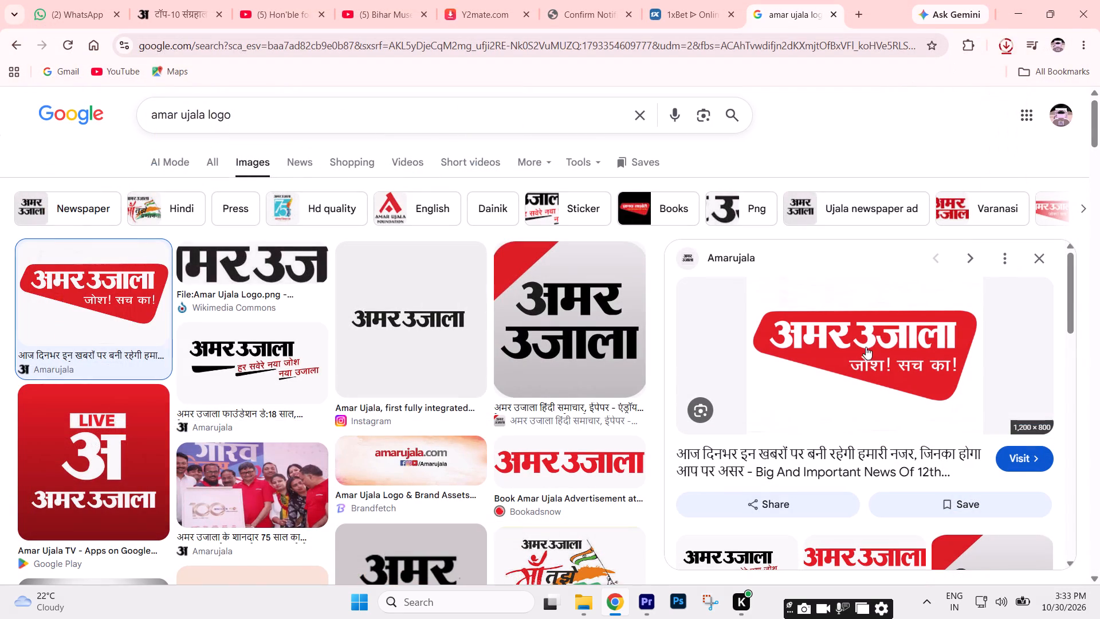
right_click(879, 343)
left_click(944, 250)
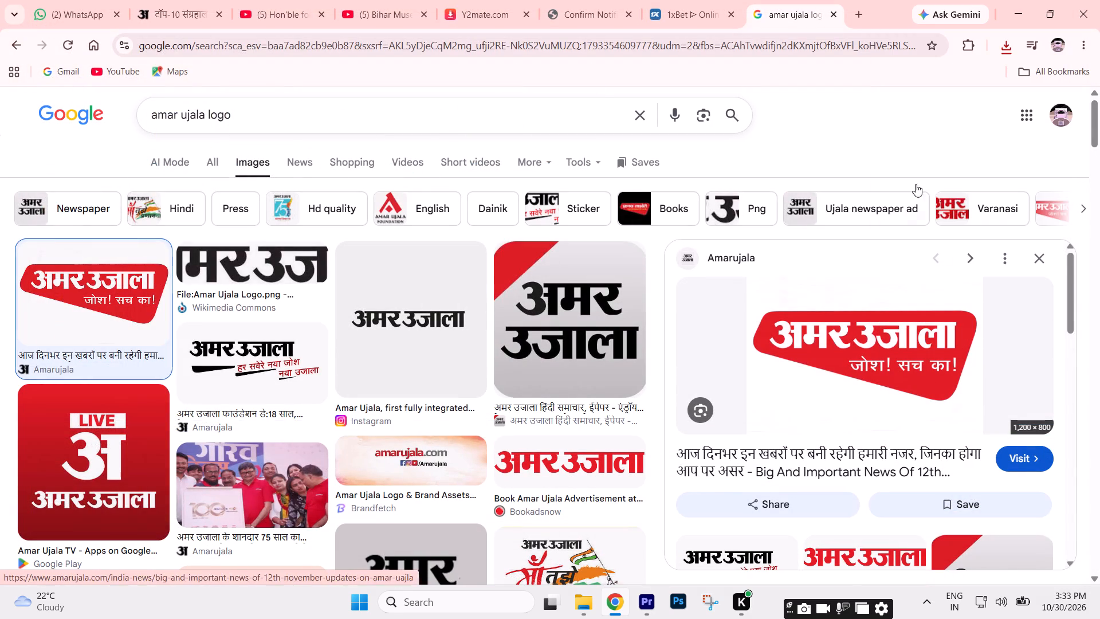
Search for remove bg in a new tab and open Photoroom's Instant Background Remover.
left_click(858, 14)
left_click(380, 311)
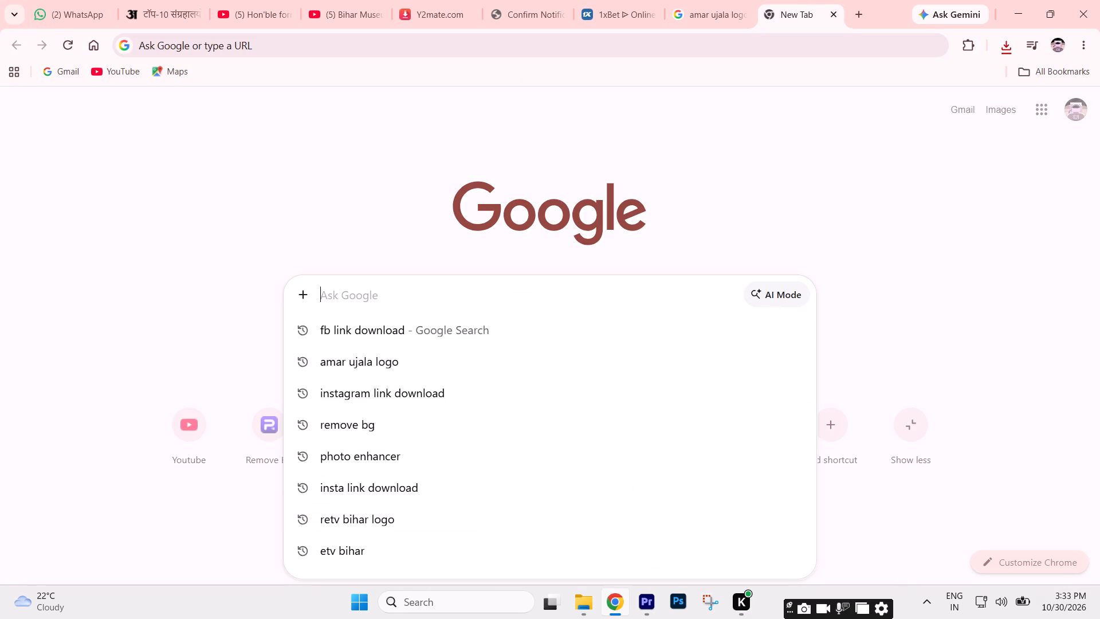
type("REMOVE BG")
key("space")
key("Return")
scroll(378, 311, "down", 5)
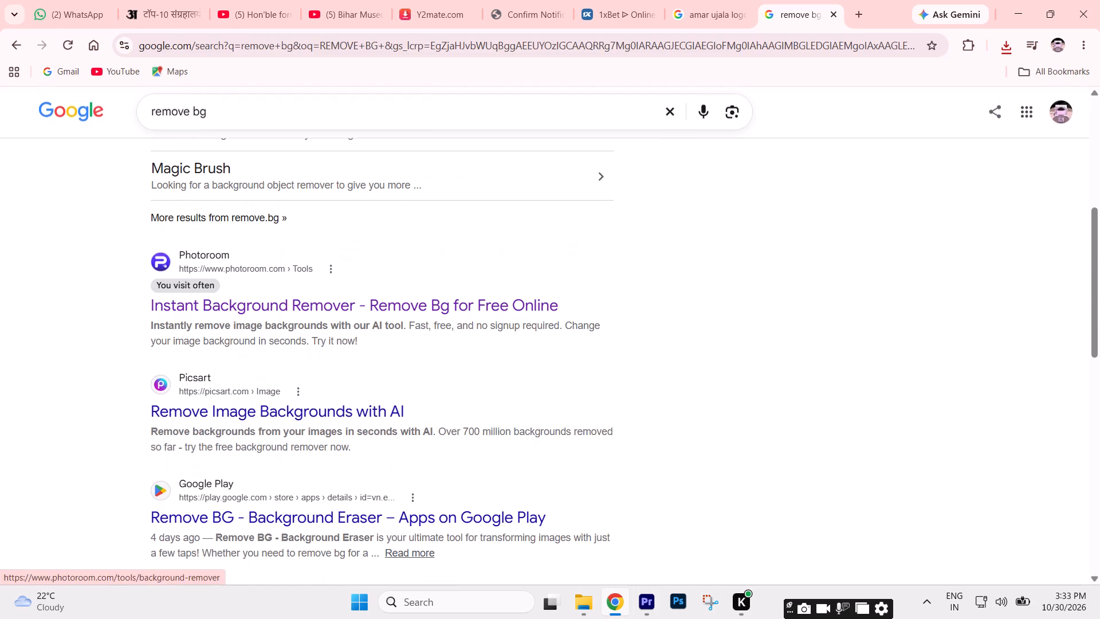
left_click(261, 309)
scroll(261, 308, "down", 3)
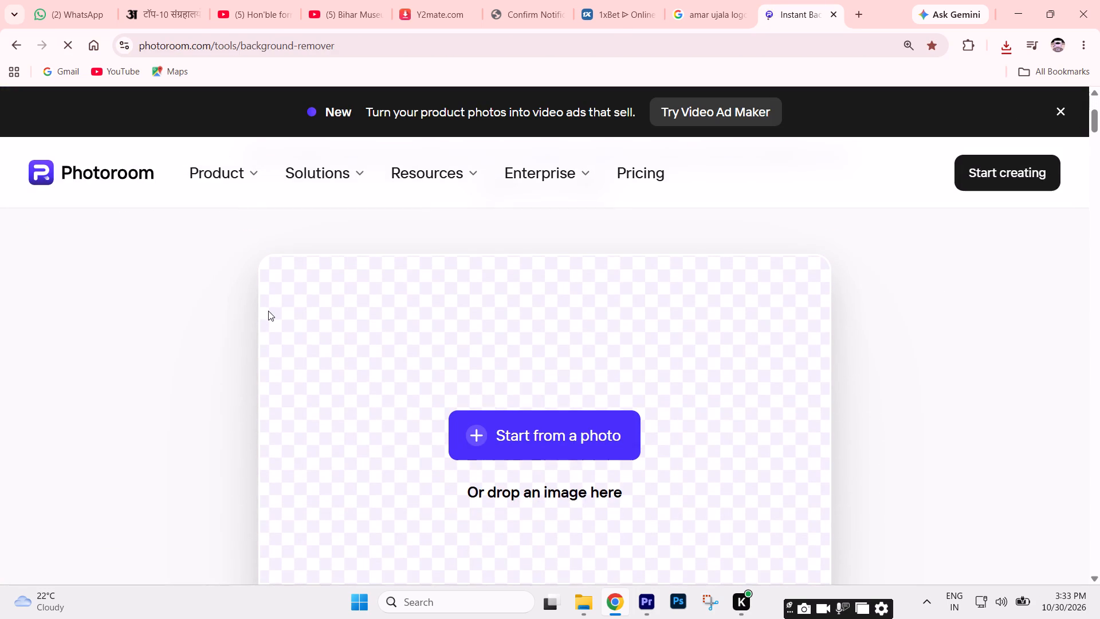
Paste the copied Amar Ujala logo into Photoroom to remove its background.
key("ctrl+v")
scroll(453, 306, "down", 1)
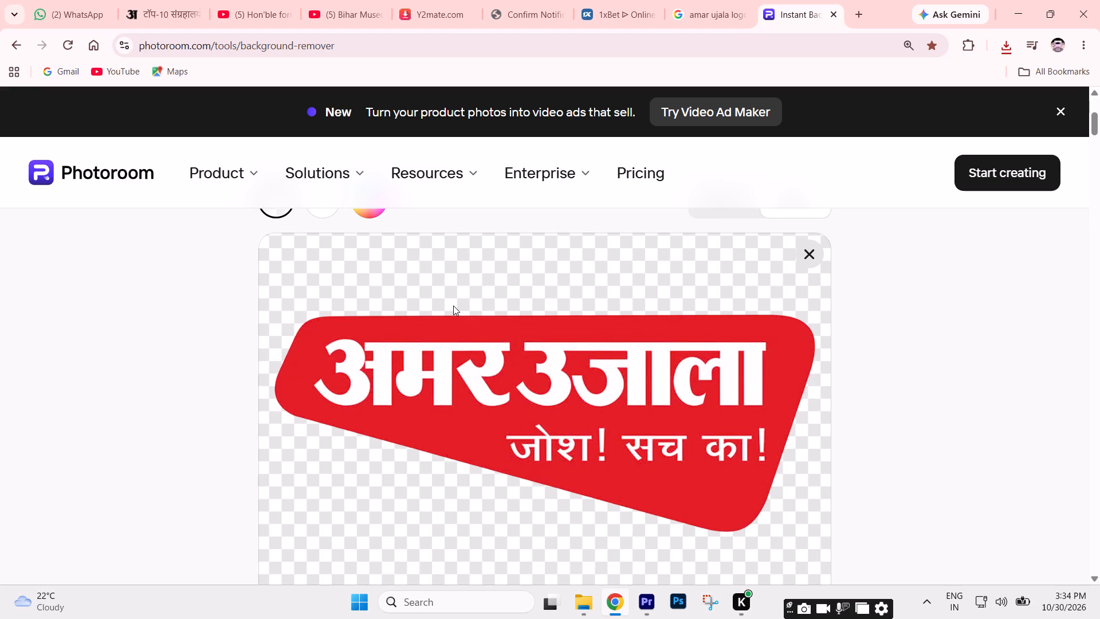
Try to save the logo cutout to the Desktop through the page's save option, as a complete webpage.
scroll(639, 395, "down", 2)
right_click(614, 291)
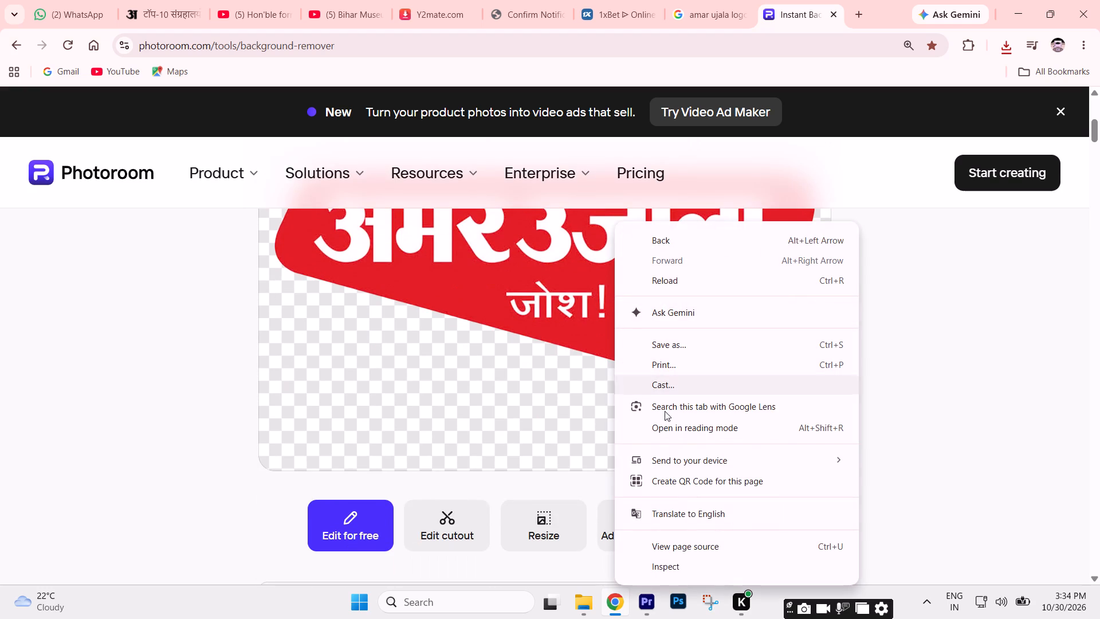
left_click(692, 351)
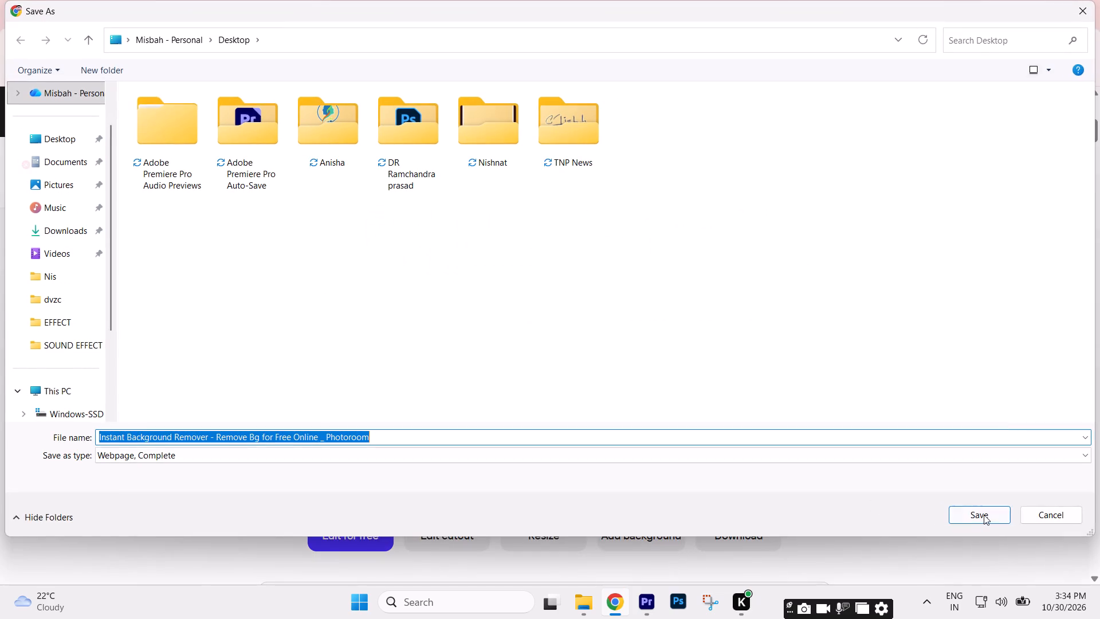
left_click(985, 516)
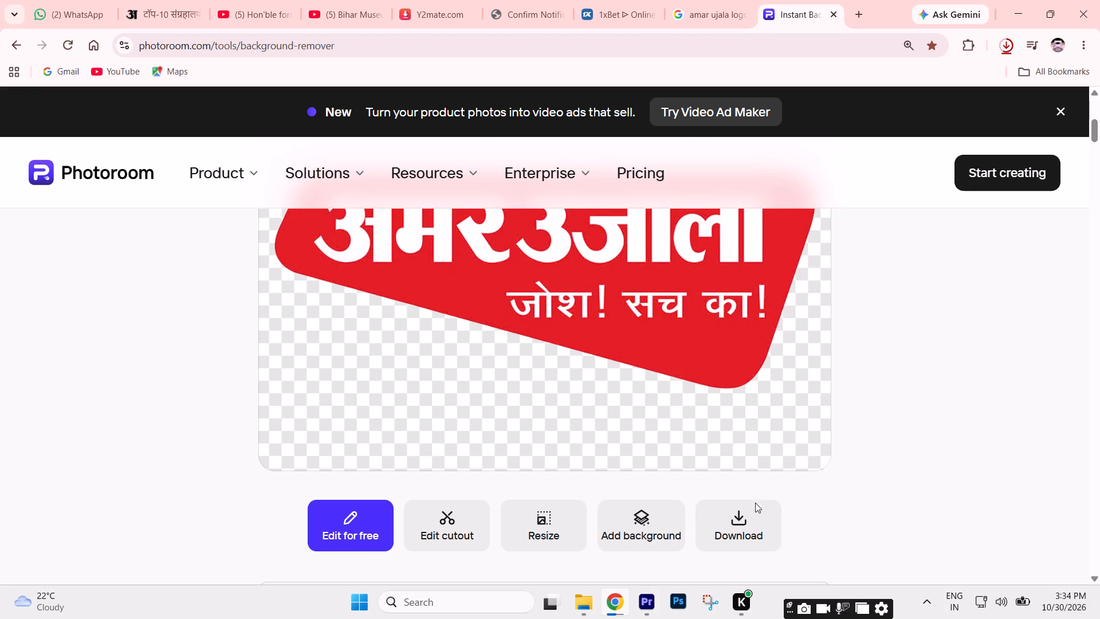
Download the logo cutout from Photoroom, check the recent downloads and dismiss the promotional pop-up.
left_click(747, 538)
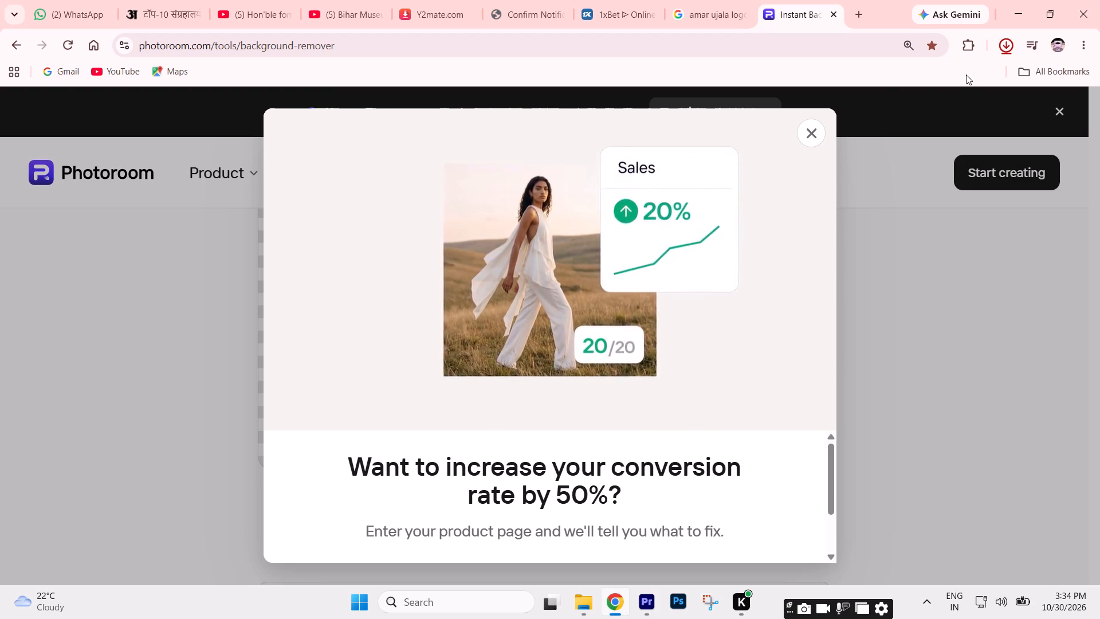
left_click(1006, 52)
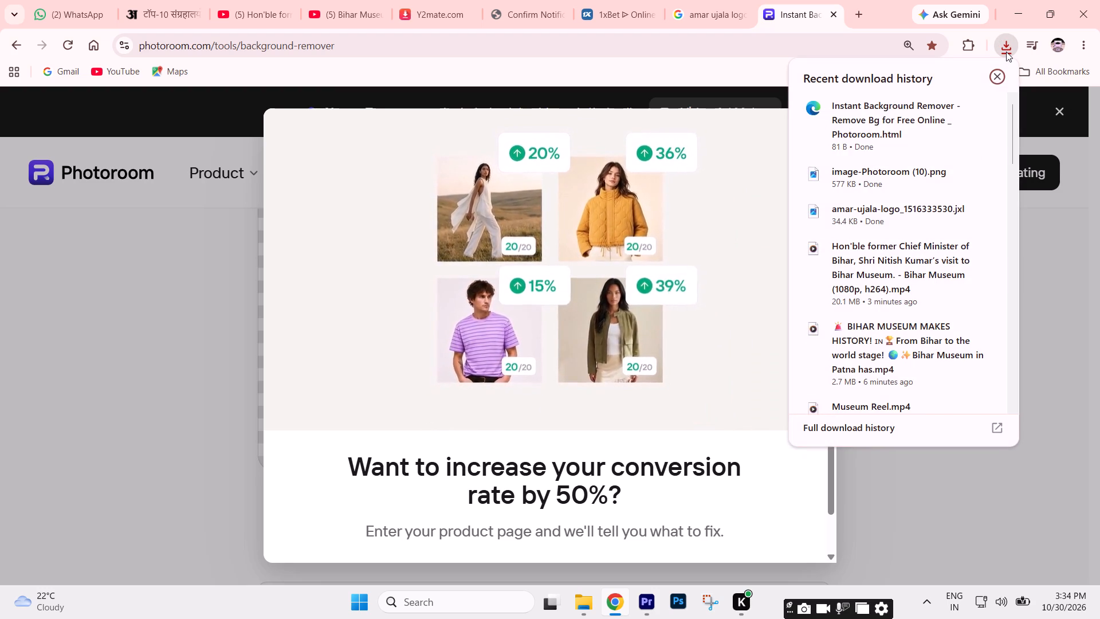
left_click(967, 530)
scroll(638, 413, "up", 1)
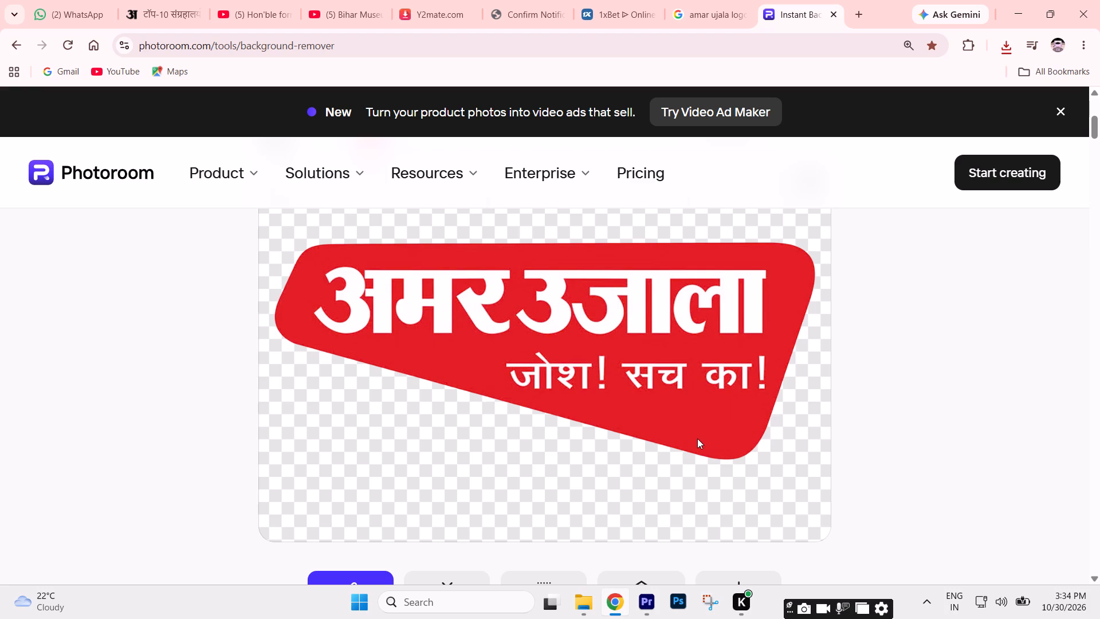
Download the Amar Ujala logo cutout again and show the new file in its folder.
scroll(768, 540, "down", 3)
left_click(744, 380)
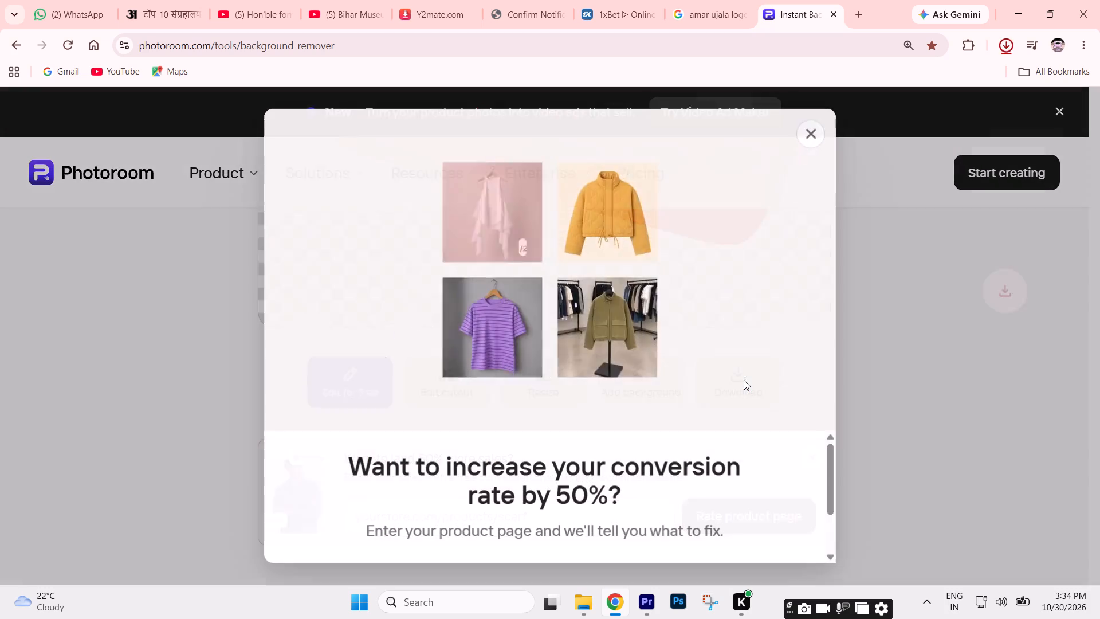
left_click(965, 80)
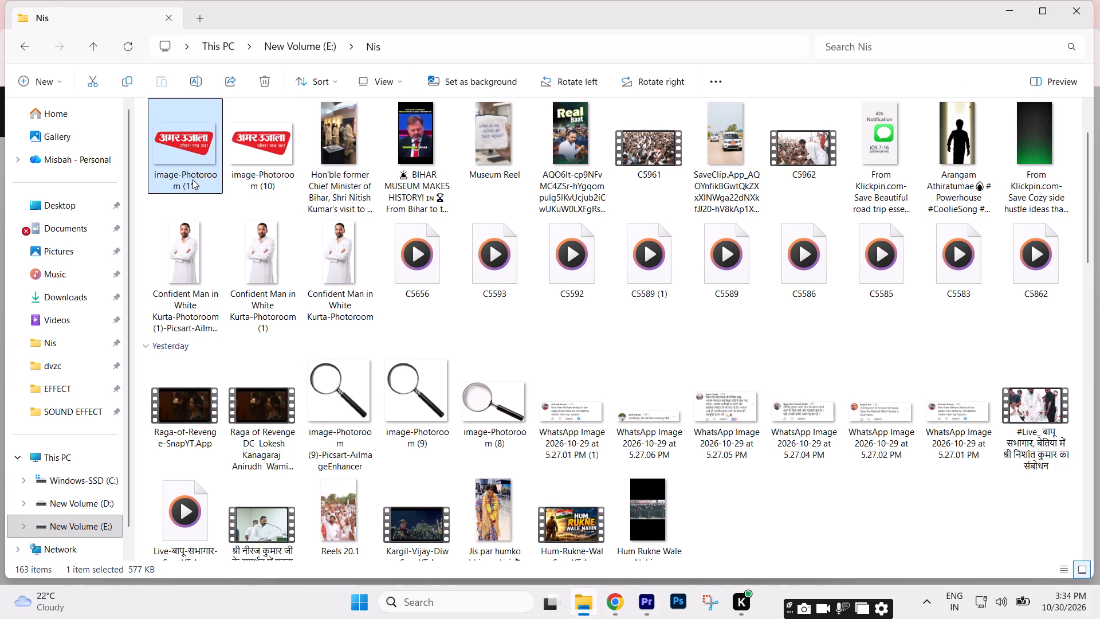
Place image-Photoroom (11) on V1 in Premiere's Sequence 01, beyond the museum visit clip, and extend its end to about 00;04;51.
left_click_drag(180, 147, 357, 405)
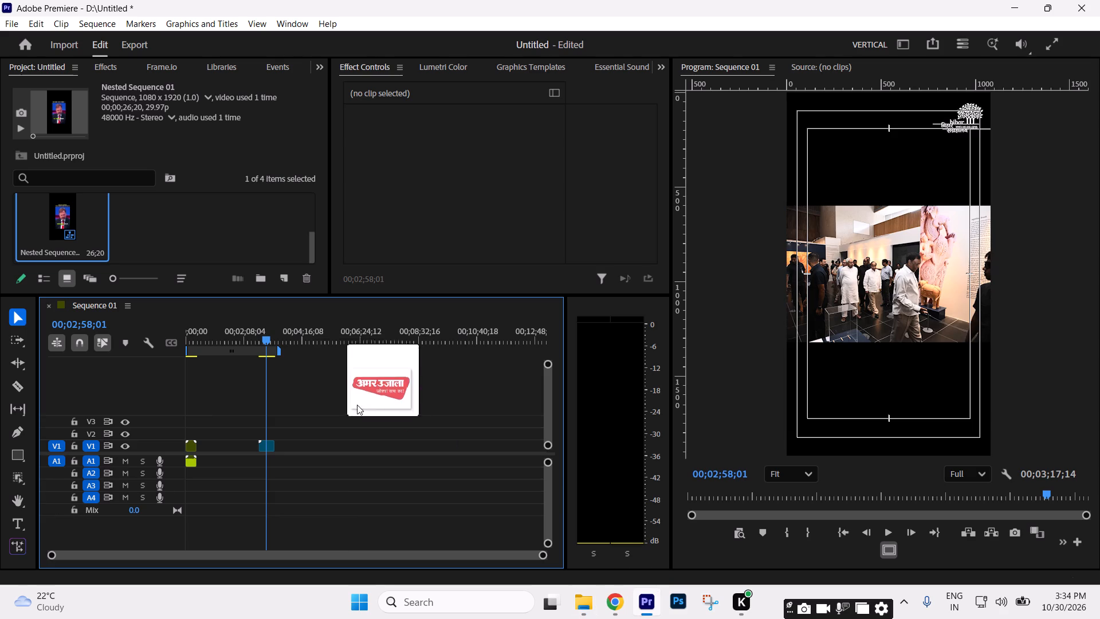
left_click_drag(357, 405, 301, 450)
left_click_drag(313, 445, 328, 447)
left_click(342, 408)
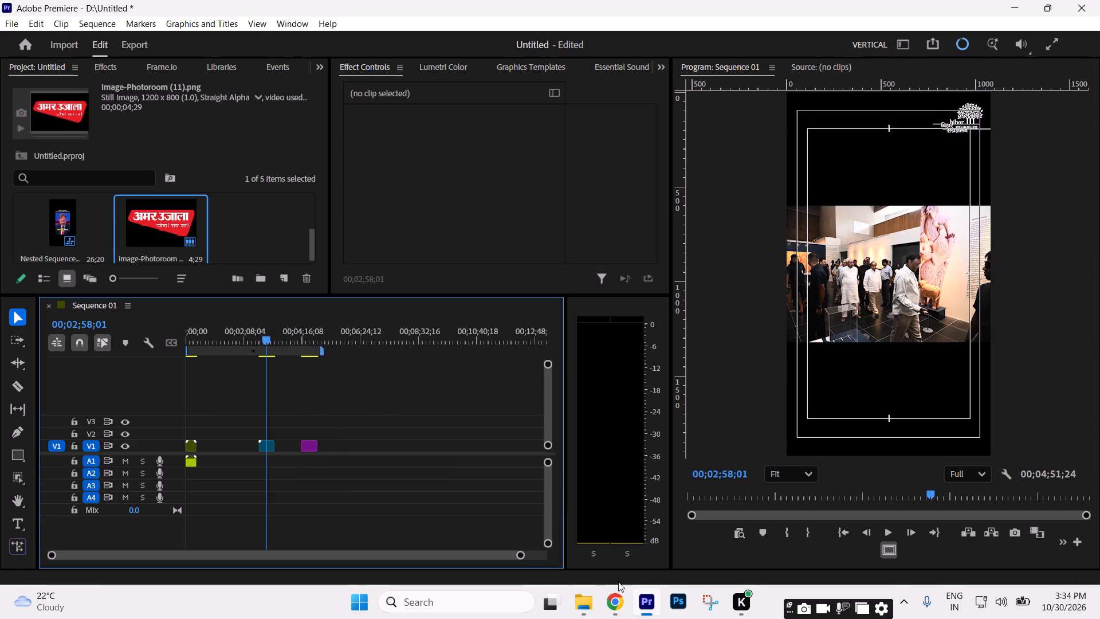
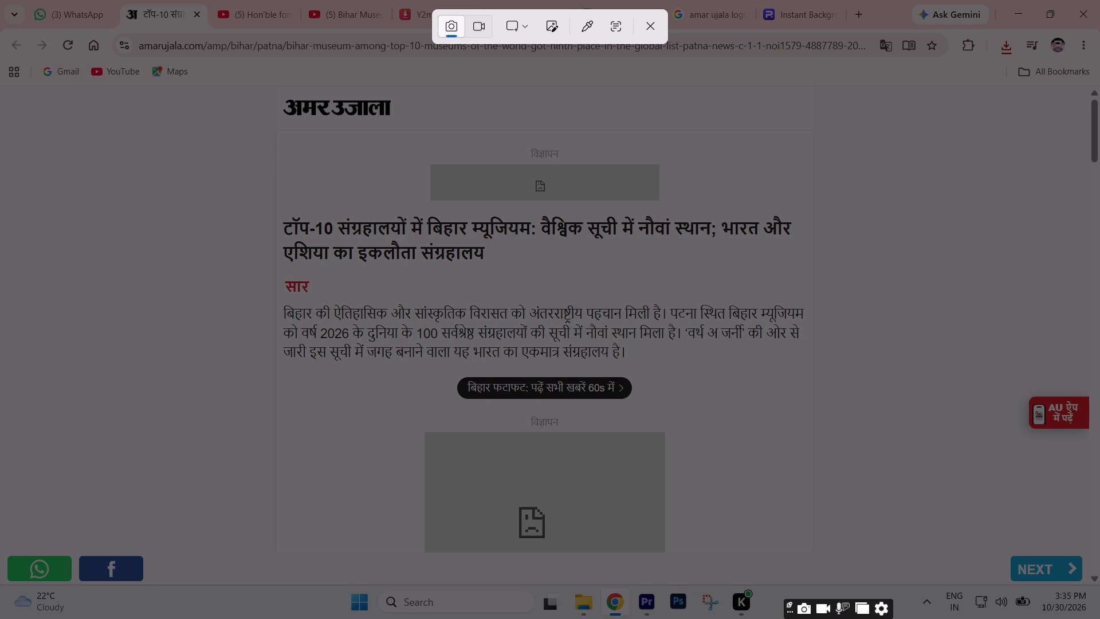
Snip the two-line Bihar Museum headline from the Amar Ujala article and save the capture to the Desktop as a PNG.
left_click_drag(276, 206, 289, 252)
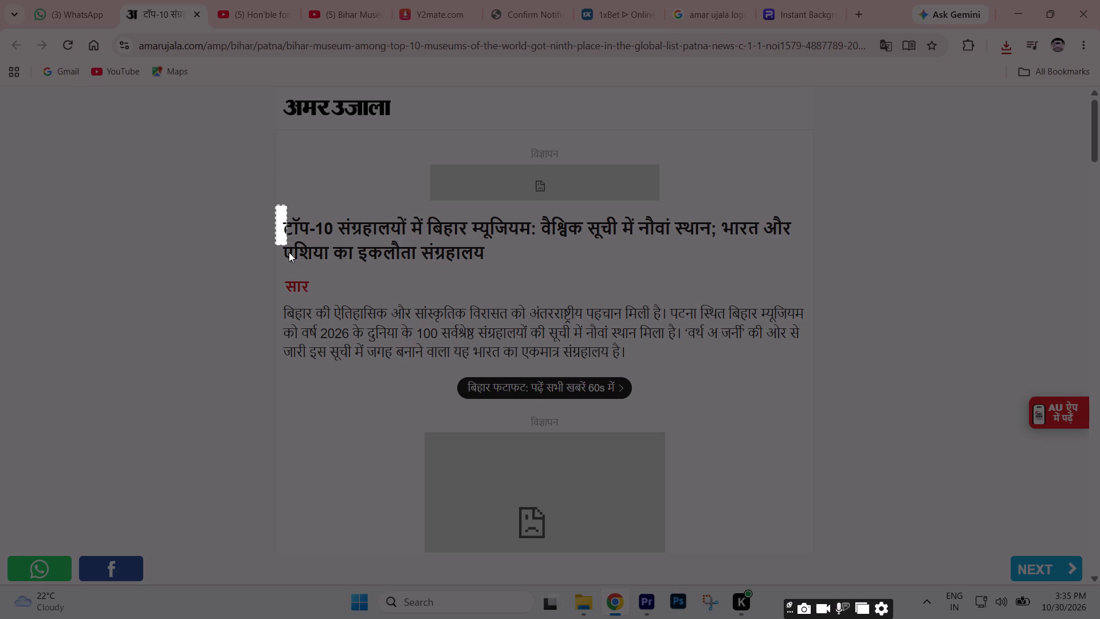
left_click_drag(289, 252, 799, 276)
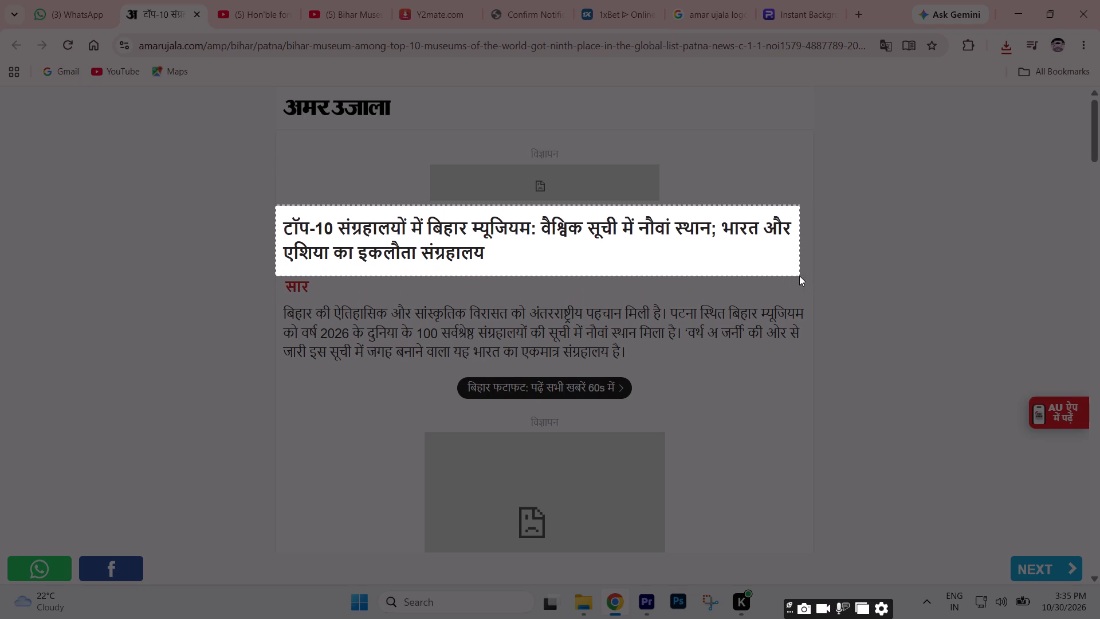
left_click_drag(799, 276, 797, 276)
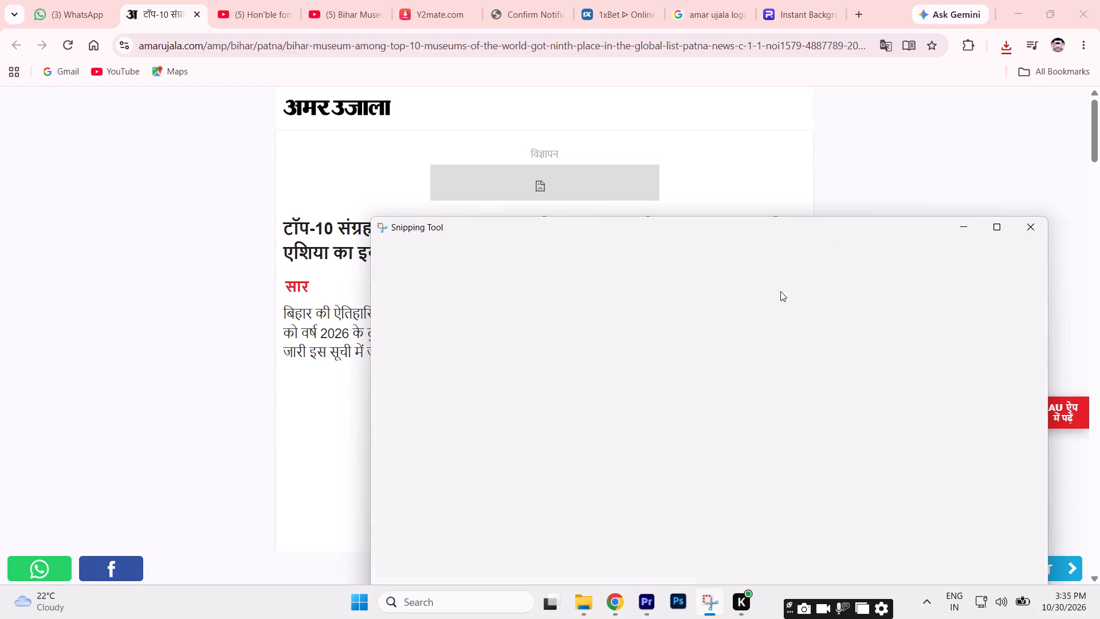
left_click(931, 259)
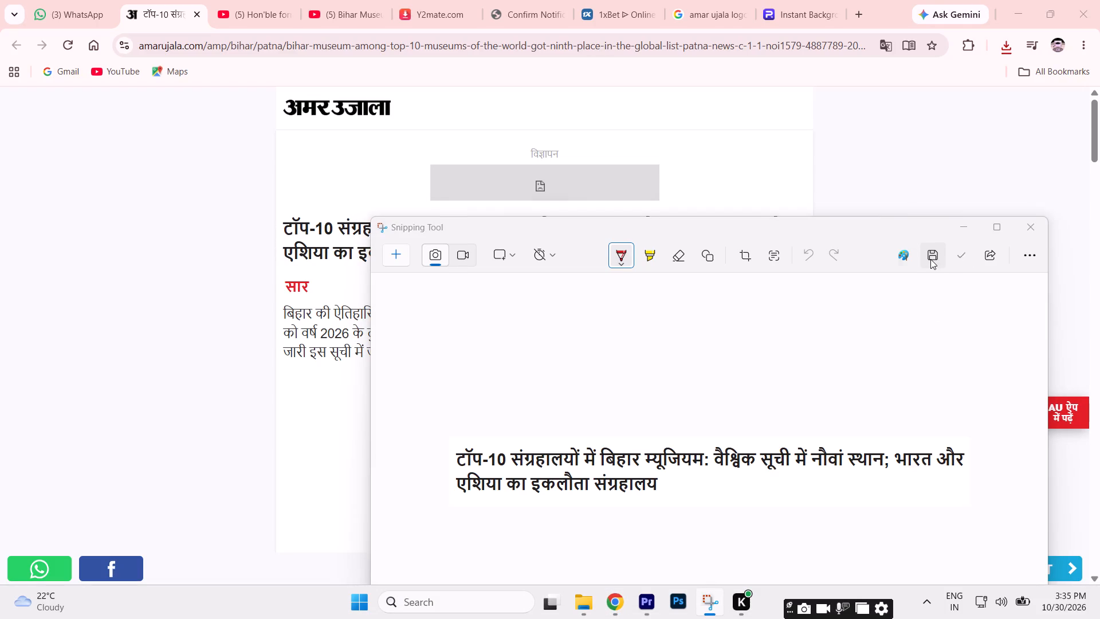
scroll(411, 410, "up", 4)
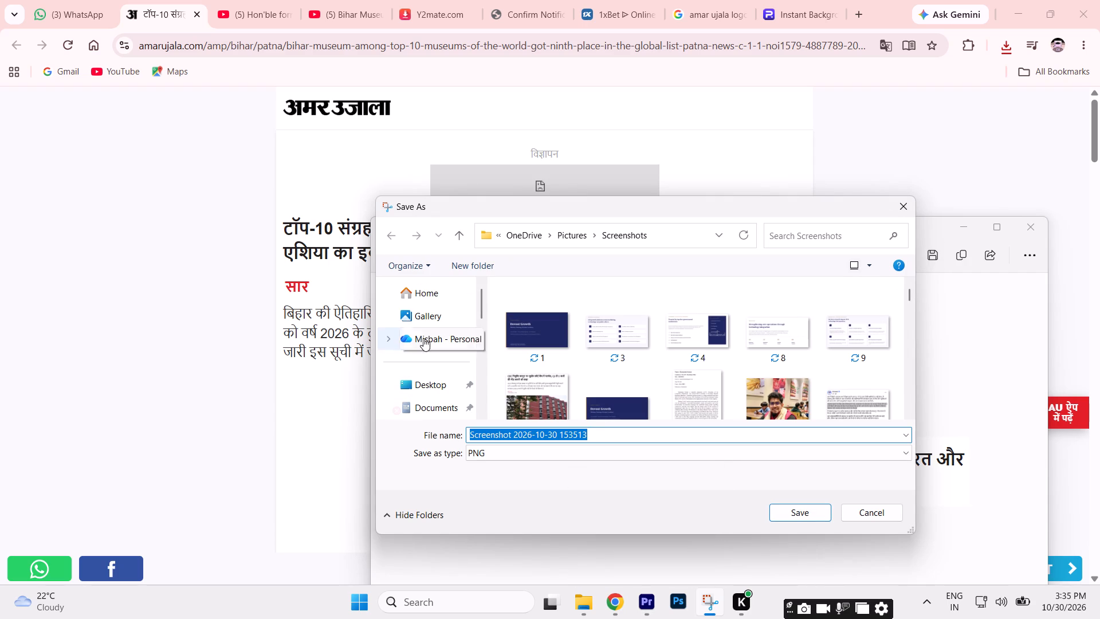
left_click(420, 379)
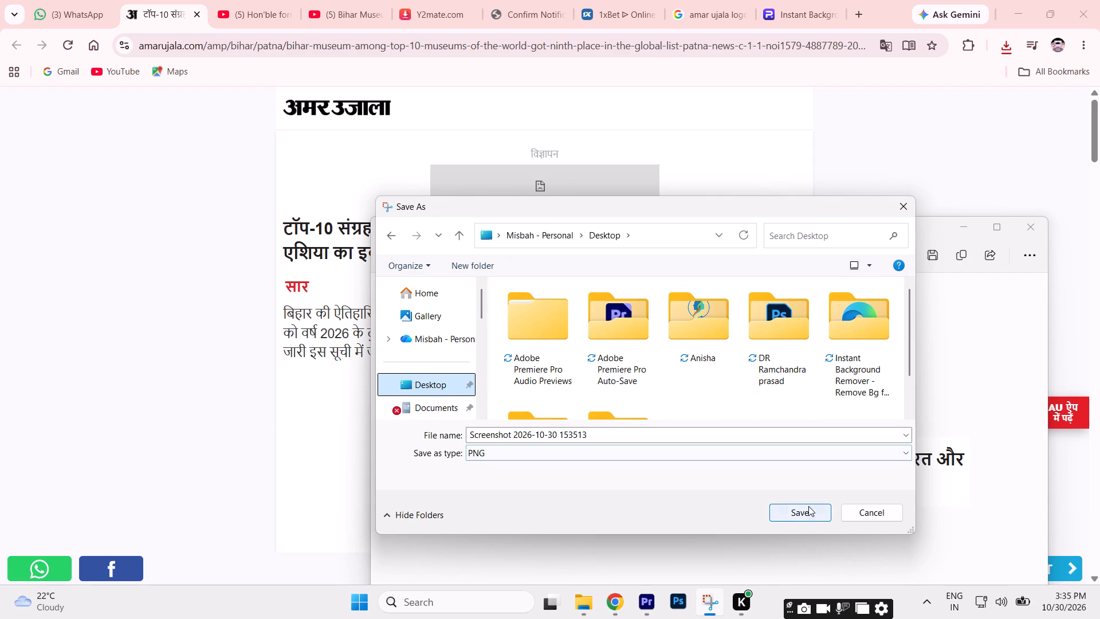
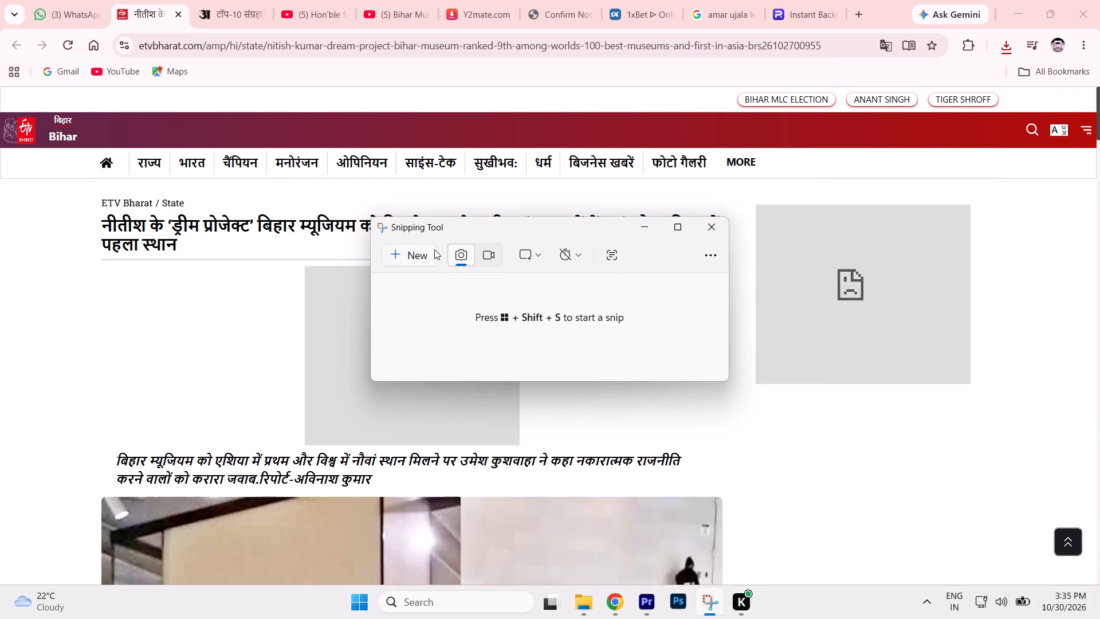
Snip the two-line Bihar Museum headline from the ETV Bharat article and save it to the Desktop as a PNG named 2.
left_click(426, 255)
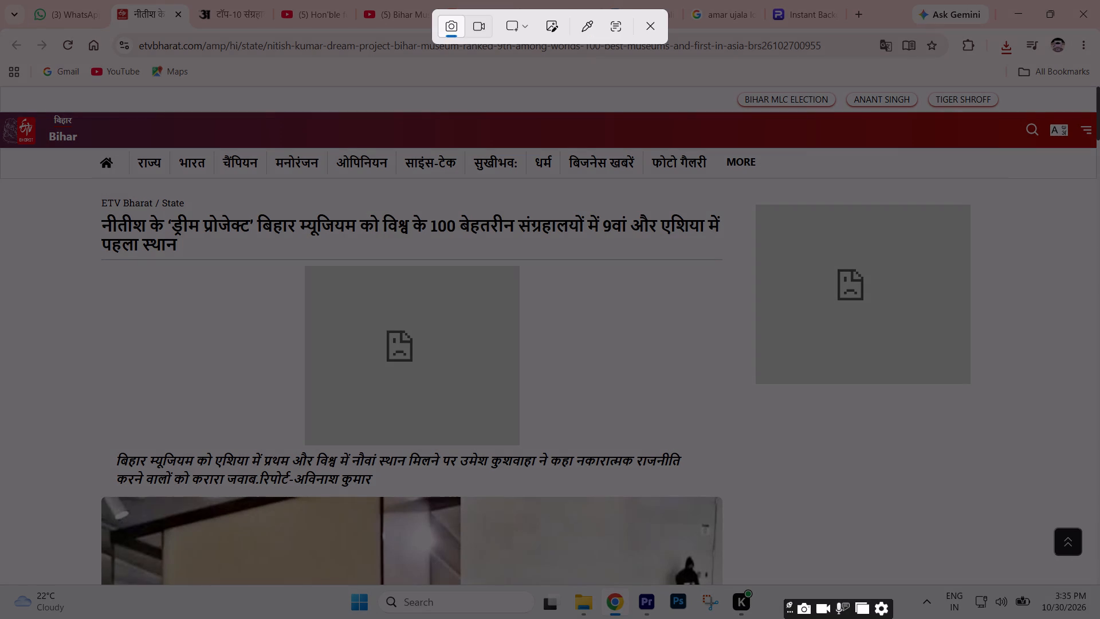
left_click_drag(95, 209, 513, 257)
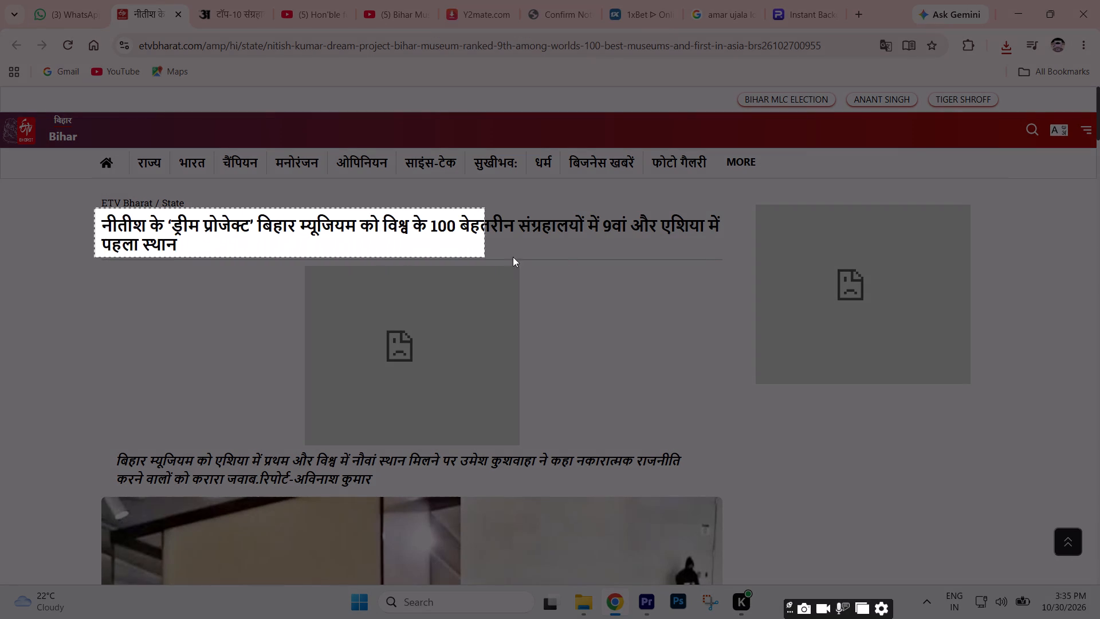
left_click_drag(513, 257, 732, 257)
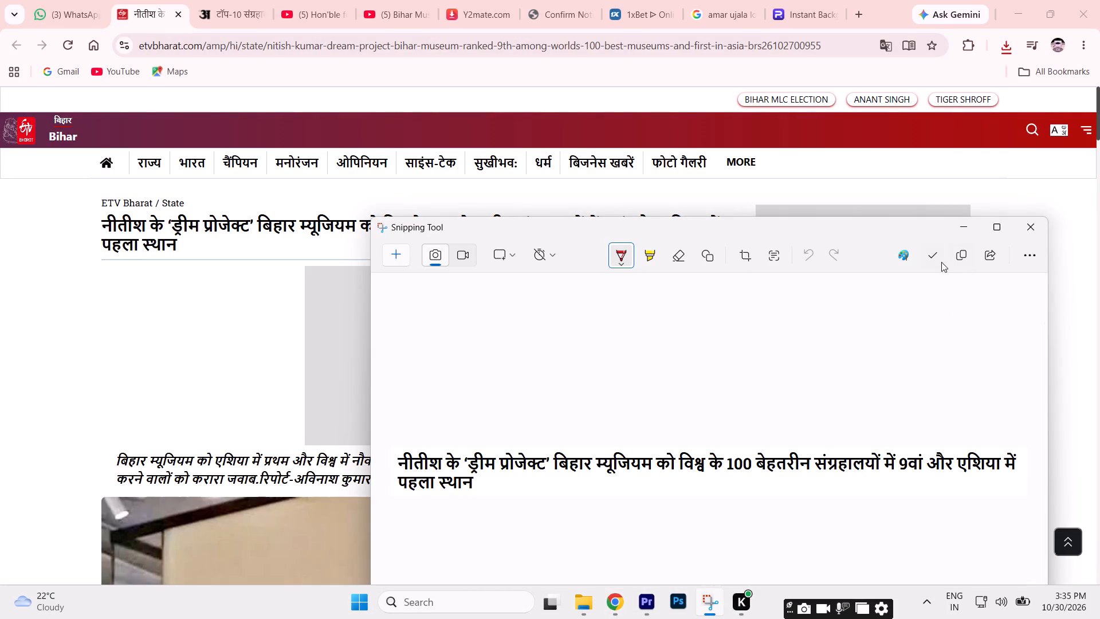
left_click(937, 259)
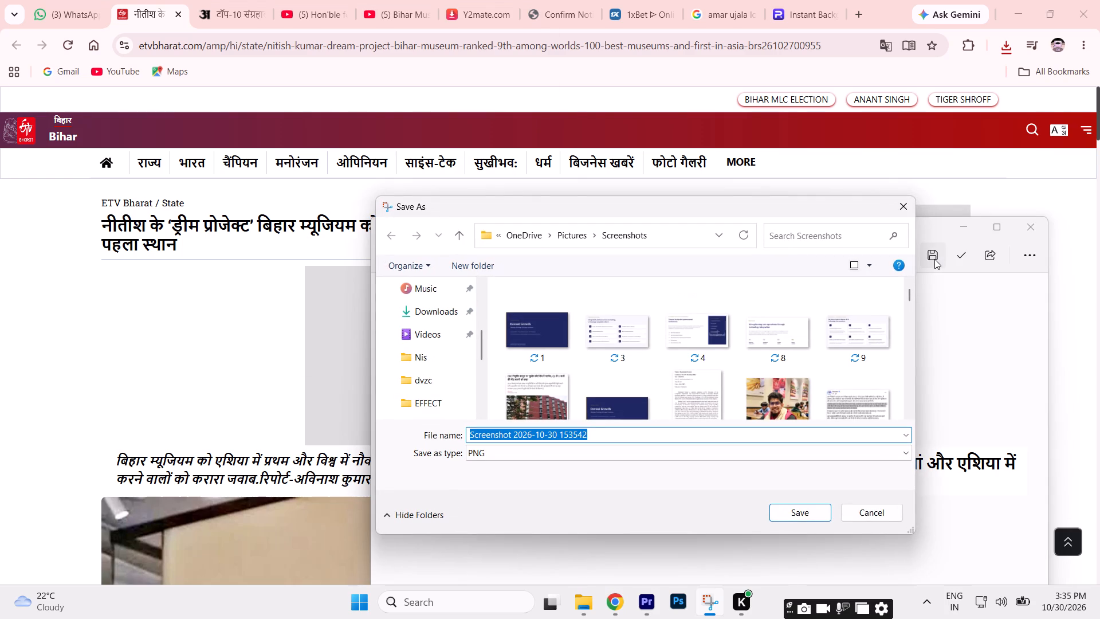
scroll(437, 346, "up", 4)
left_click(431, 379)
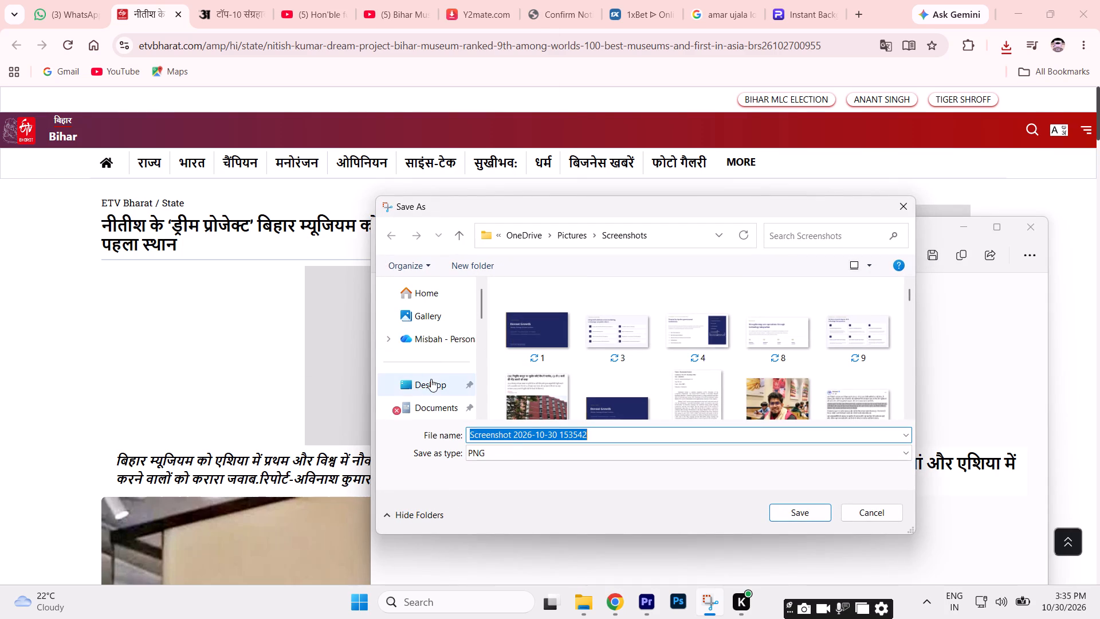
left_click_drag(594, 433, 131, 433)
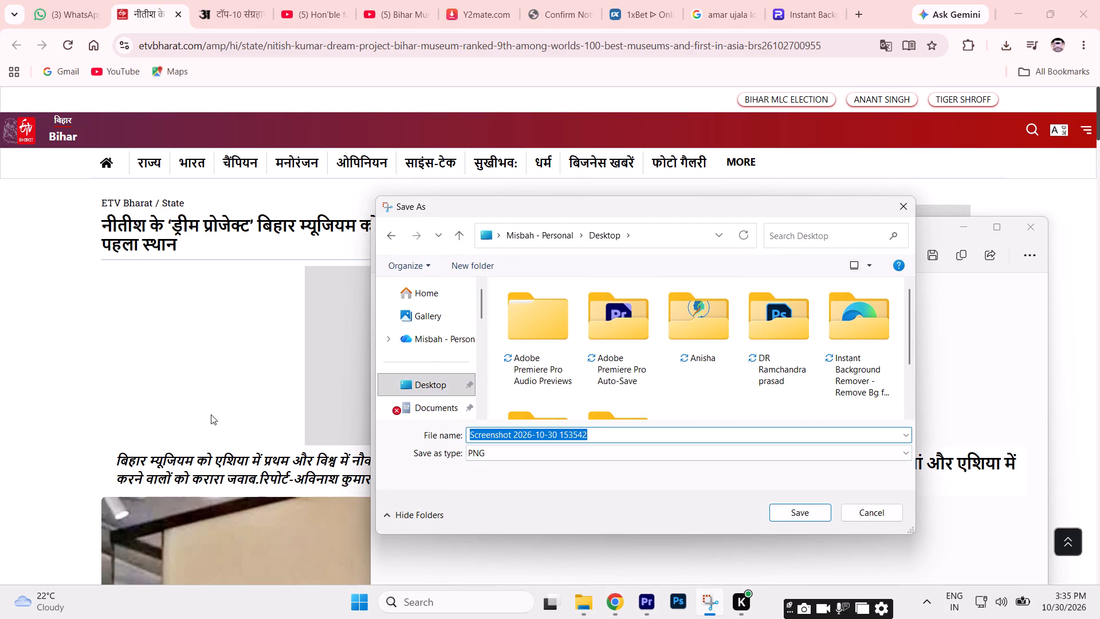
key("2")
left_click(796, 514)
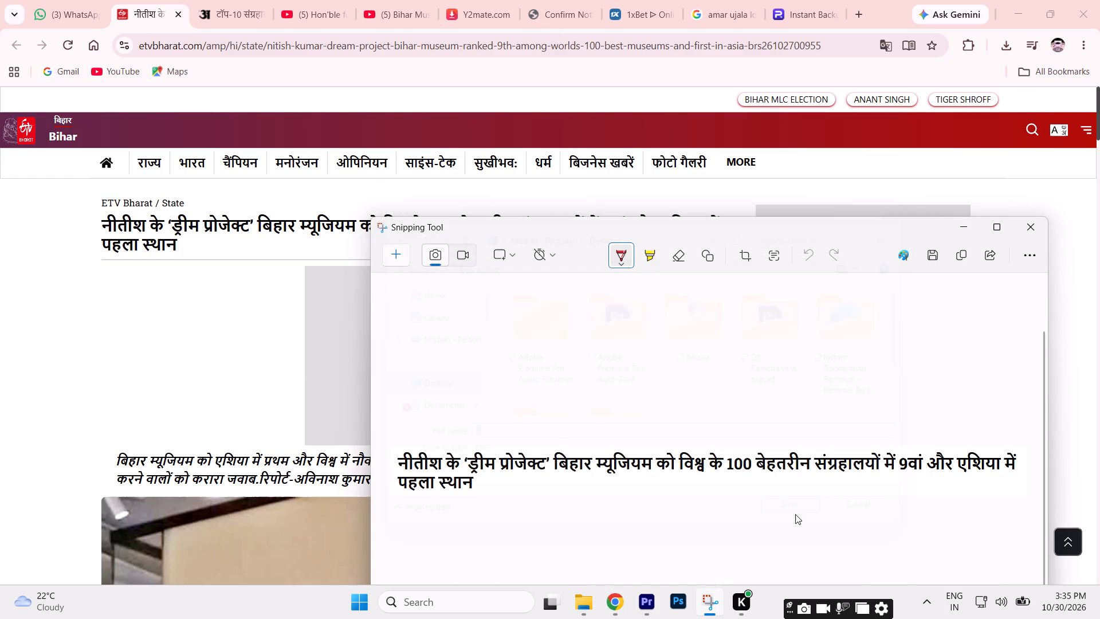
left_click(1028, 227)
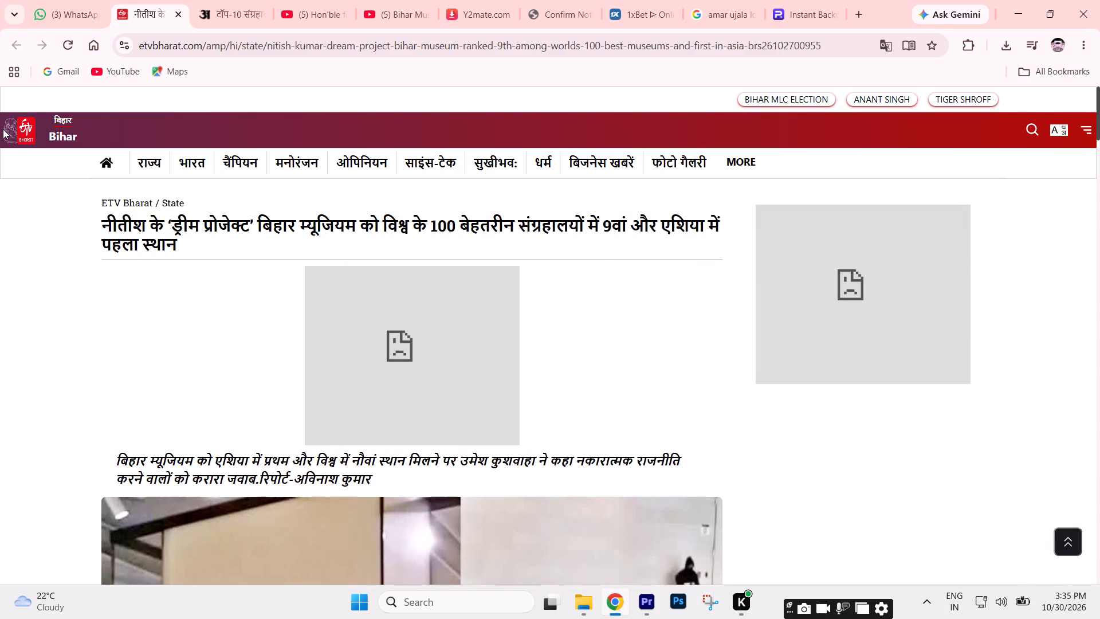
Open ETV Bharat's Bihar page from the article's logo and copy the larger site logo as an image.
left_click(38, 134)
left_click(74, 127)
left_click(52, 131)
double_click(18, 140)
left_click(147, 171)
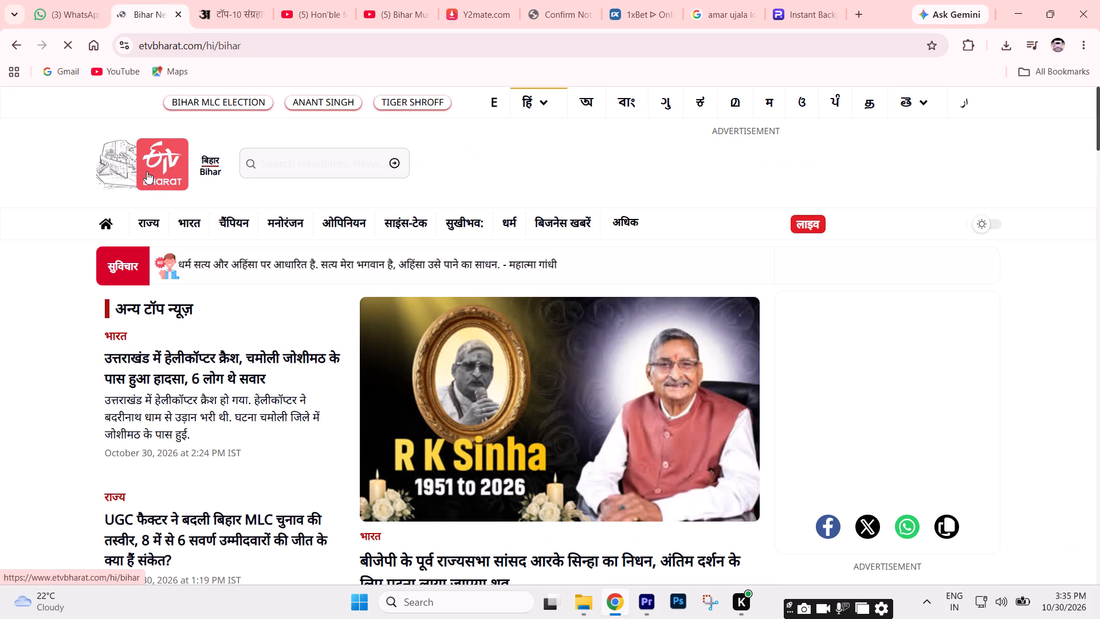
double_click(168, 185)
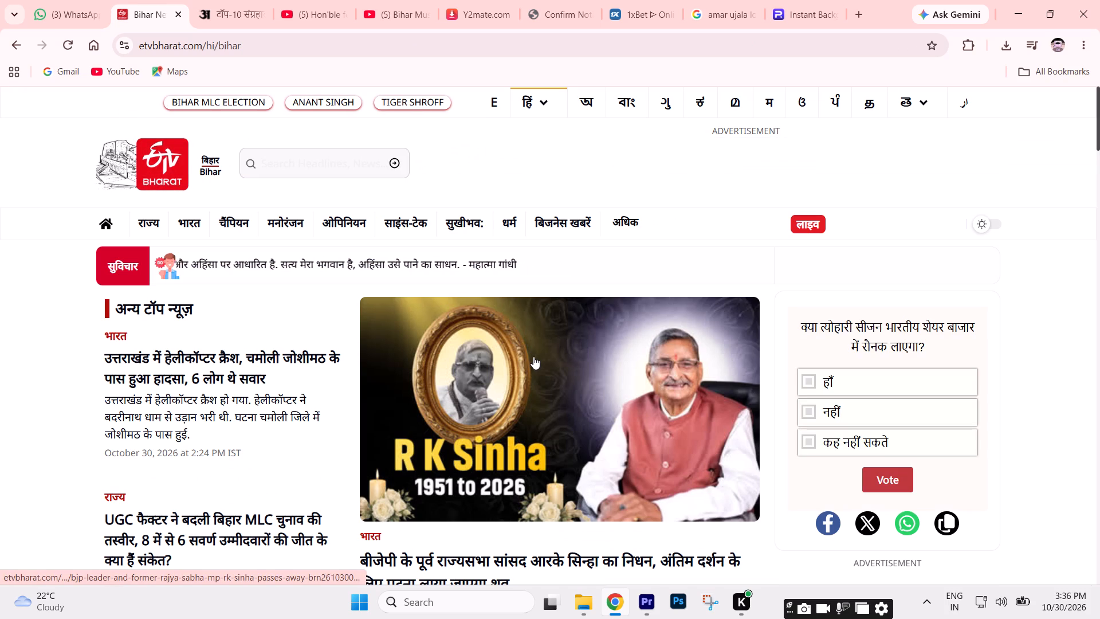
right_click(166, 167)
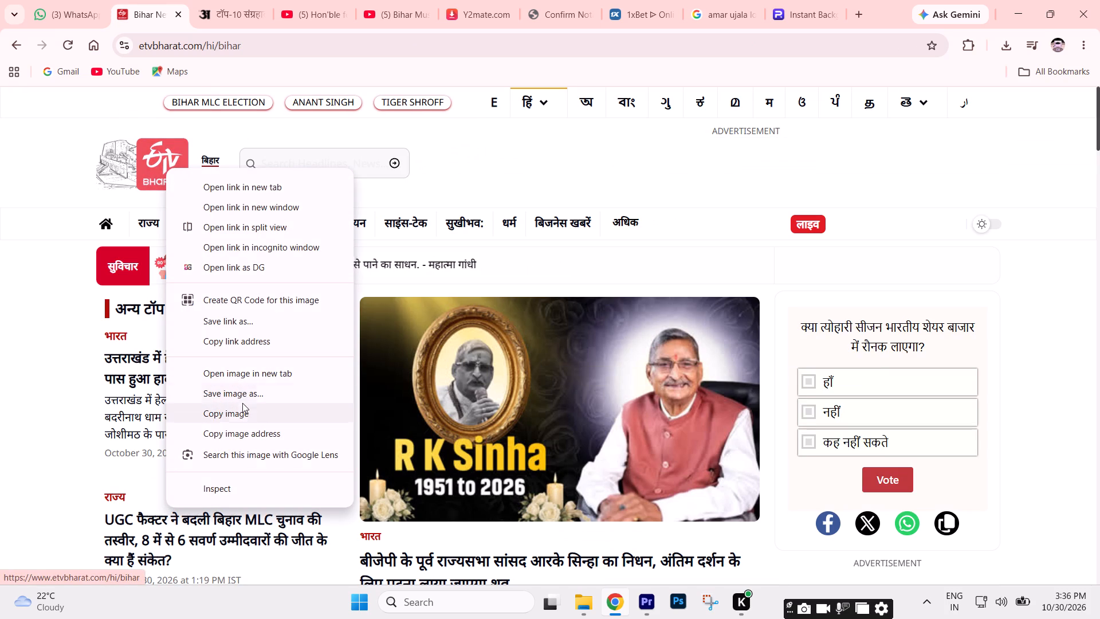
left_click(244, 412)
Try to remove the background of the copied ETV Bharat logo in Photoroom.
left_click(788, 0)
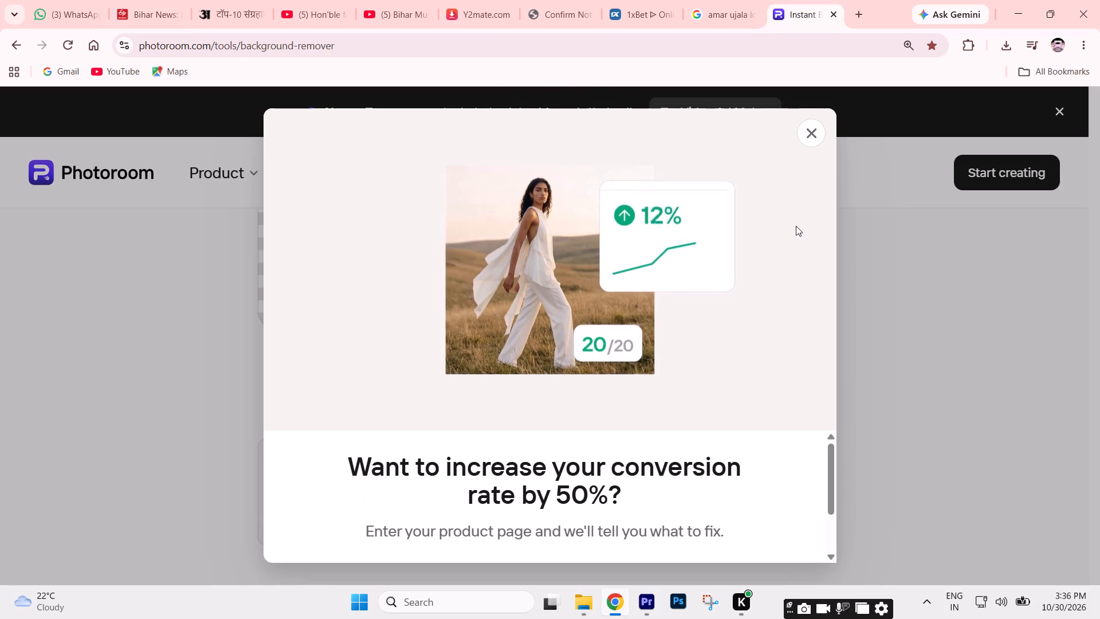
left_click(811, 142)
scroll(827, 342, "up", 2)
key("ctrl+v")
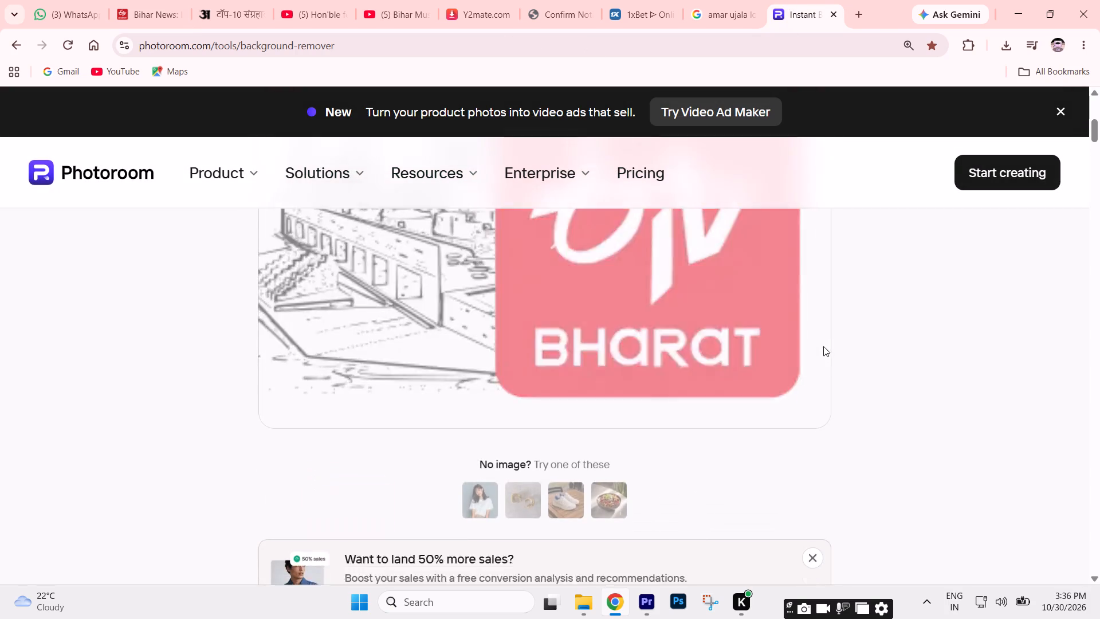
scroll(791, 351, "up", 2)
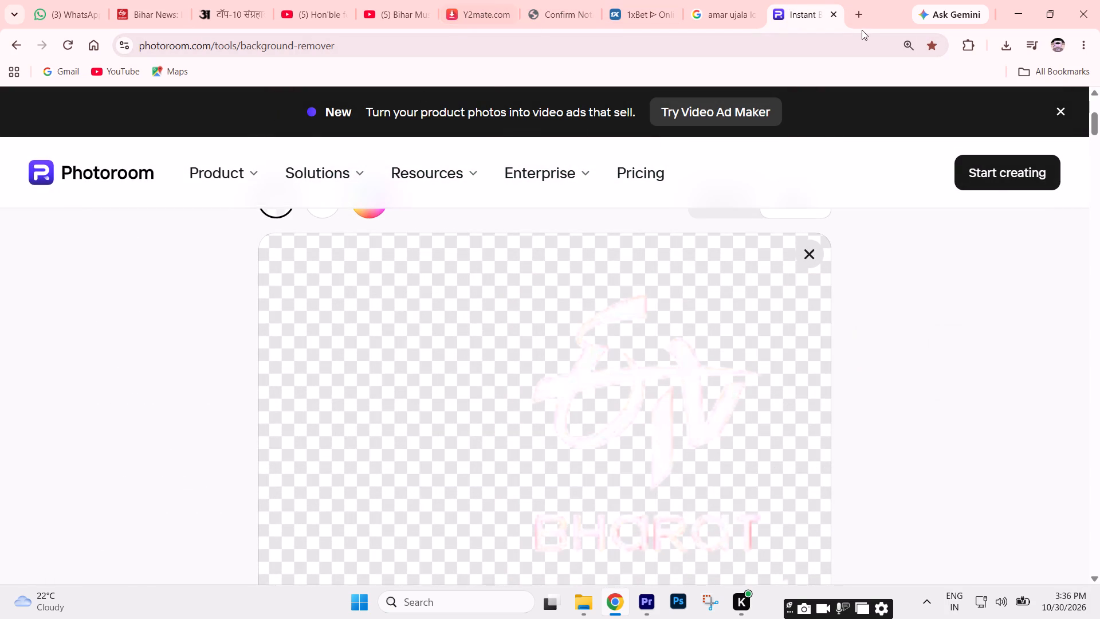
Search Google for "photo enhancer" in a new browser tab and open Picsart's AI Photo Enhancer.
left_click(855, 14)
left_click(490, 299)
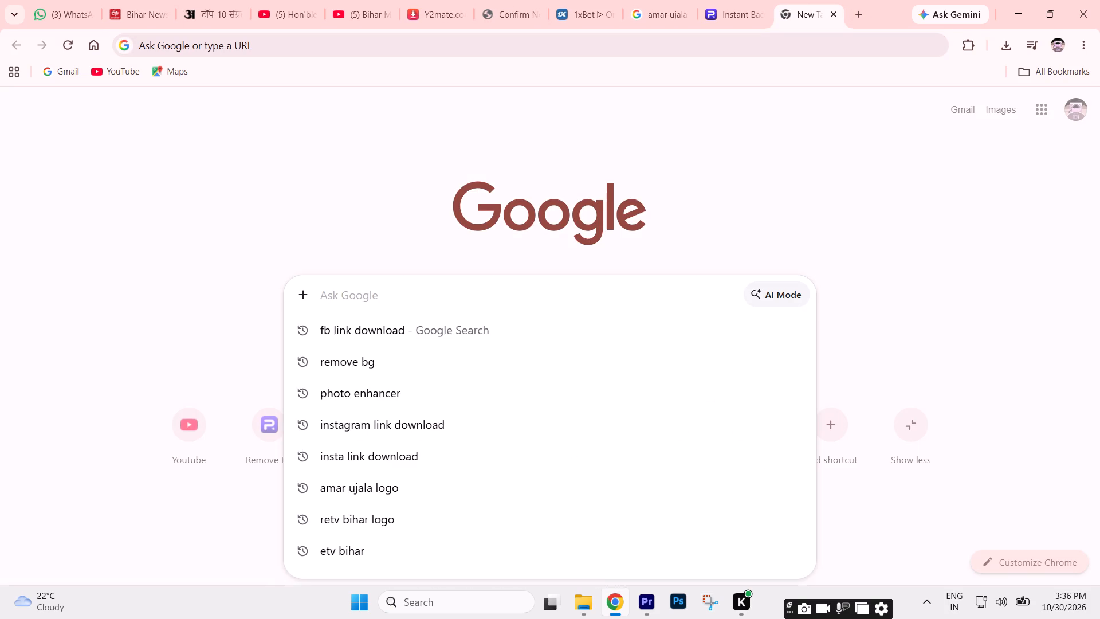
type("PHOTO")
key("Right")
key("Return")
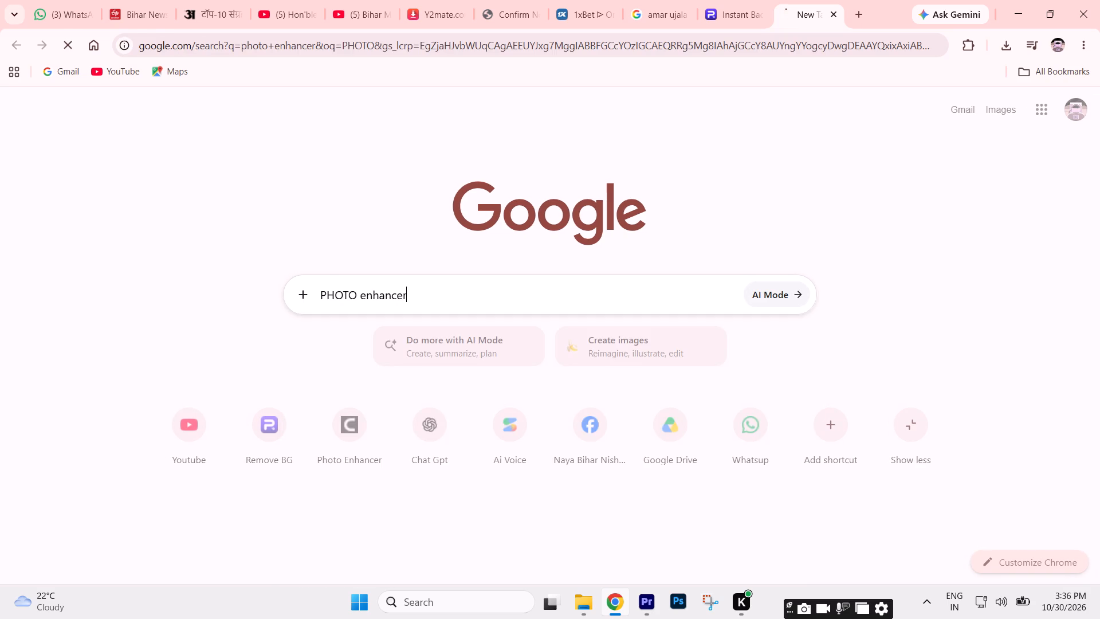
left_click(455, 269)
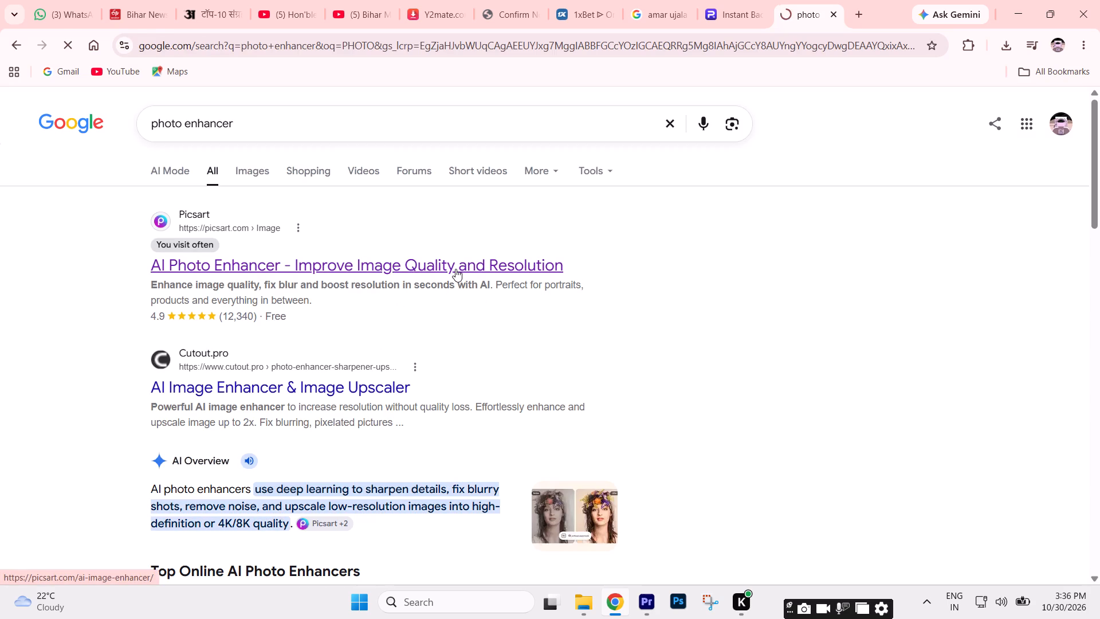
Enhance the copied ETV Bharat logo in Picsart and download the free low-res image at 658 x 382 px.
scroll(455, 269, "down", 2)
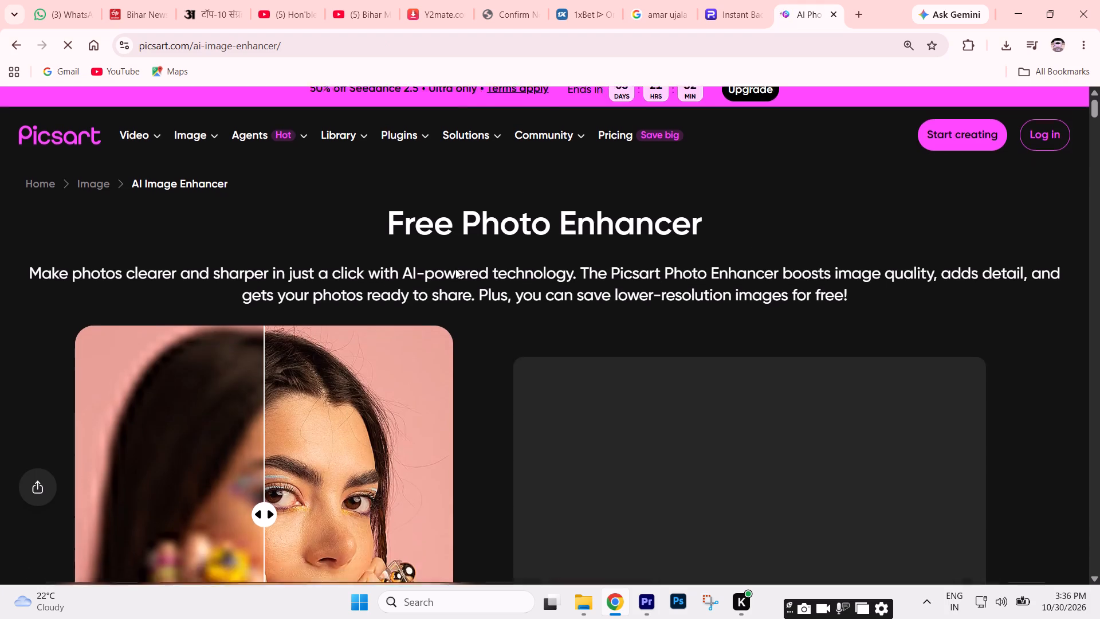
scroll(452, 268, "down", 1)
key("ctrl+v")
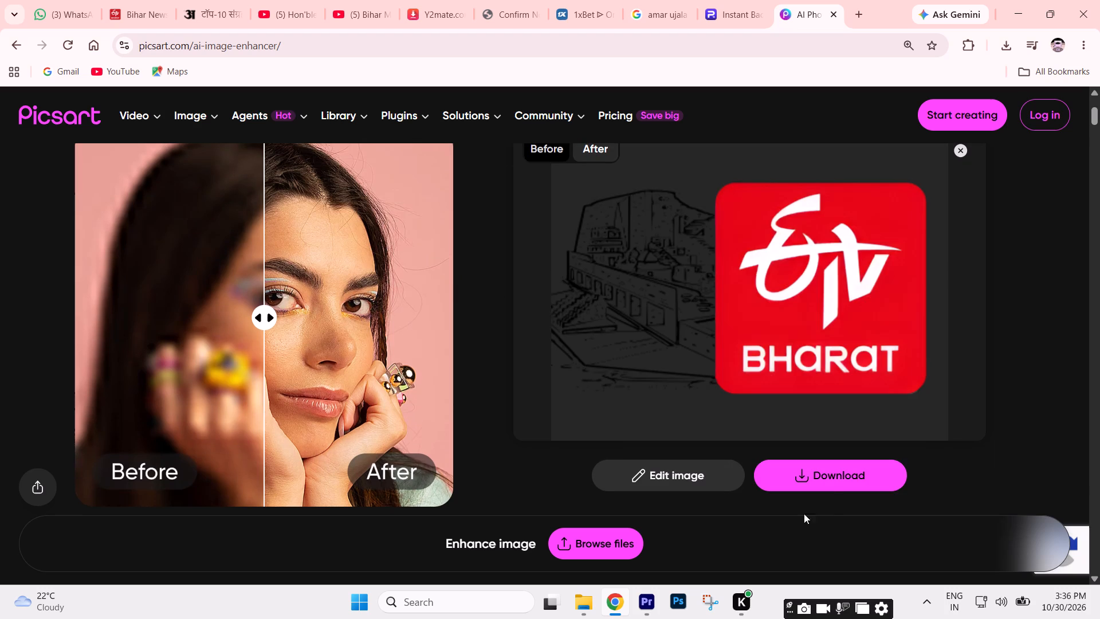
left_click(830, 489)
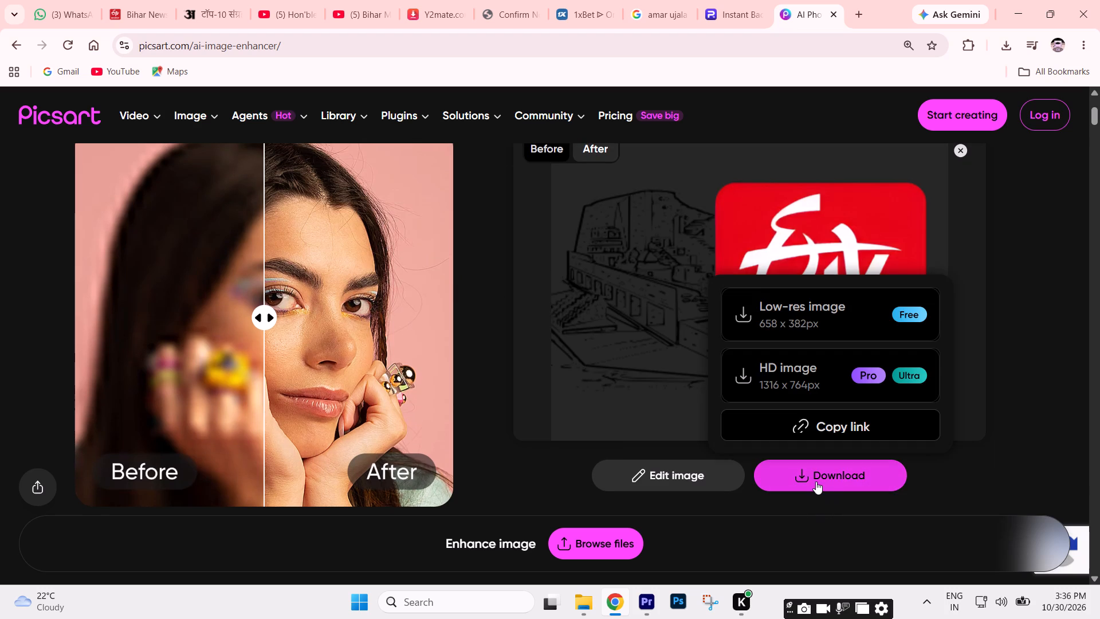
left_click(835, 310)
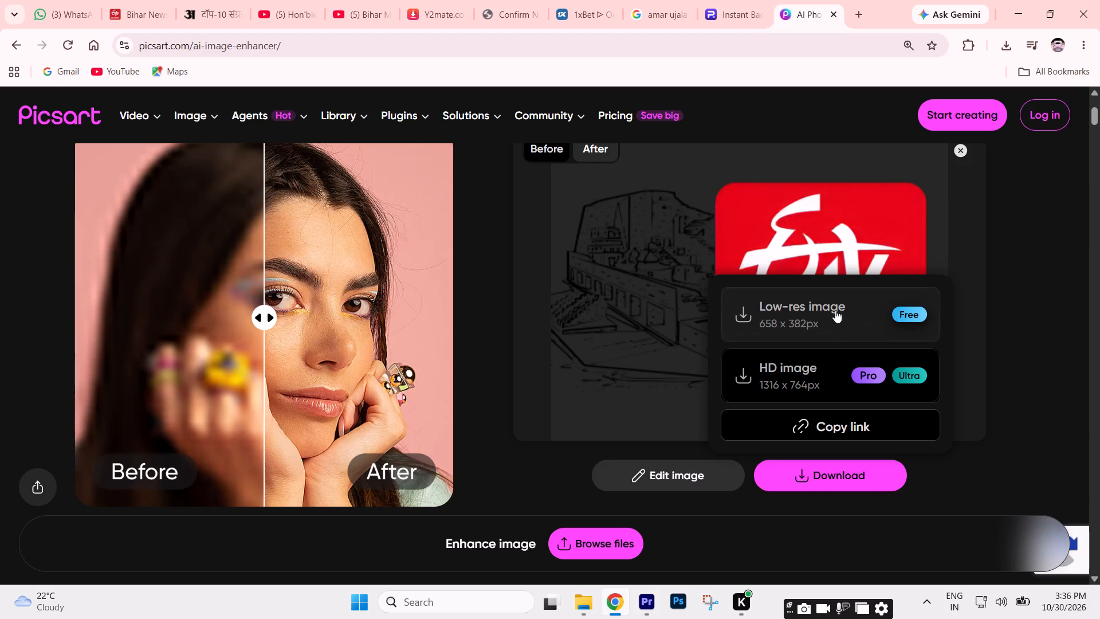
Bring the enhanced ETV Bharat logo from the Nis folder into Premiere, placing it on V1 directly after the Amar Ujala logo.
left_click(970, 83)
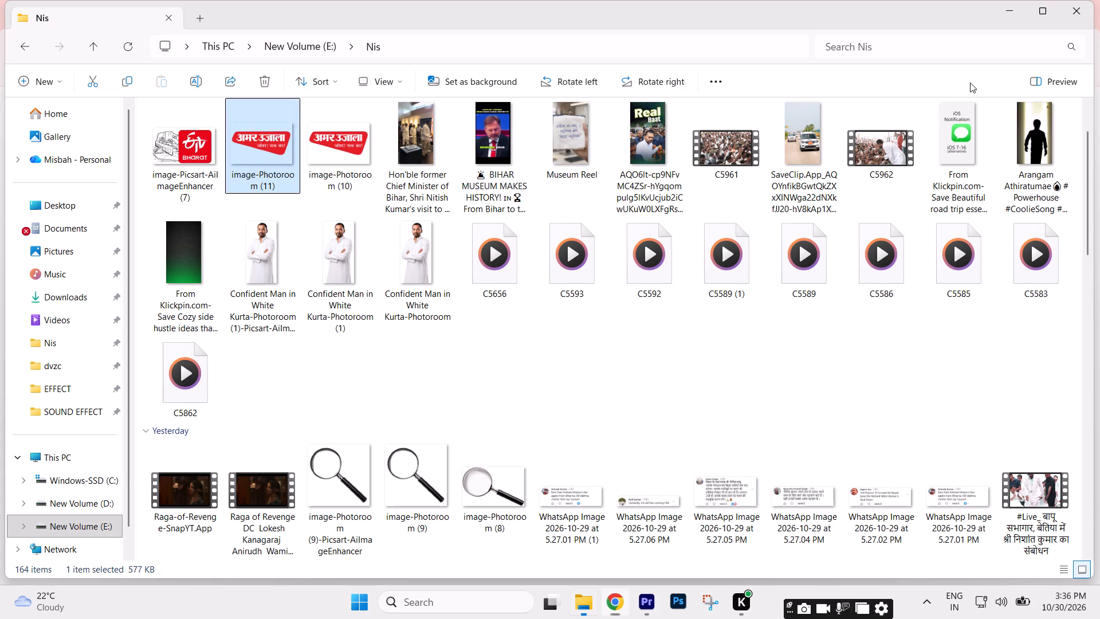
left_click_drag(178, 148, 649, 591)
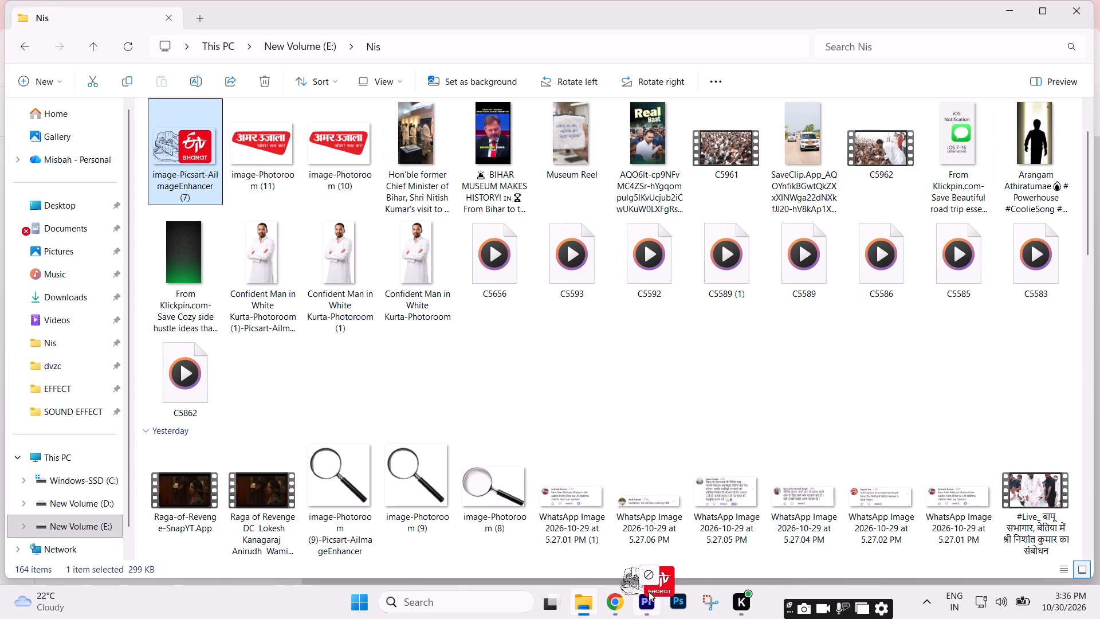
left_click_drag(649, 591, 323, 442)
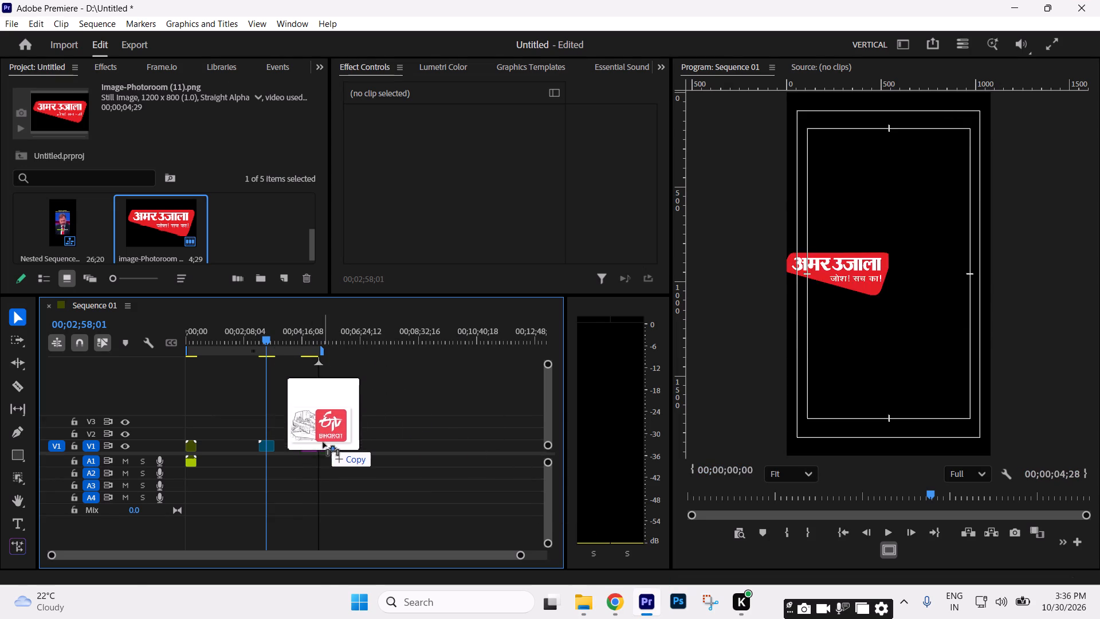
left_click_drag(332, 441, 346, 442)
left_click_drag(321, 442, 333, 444)
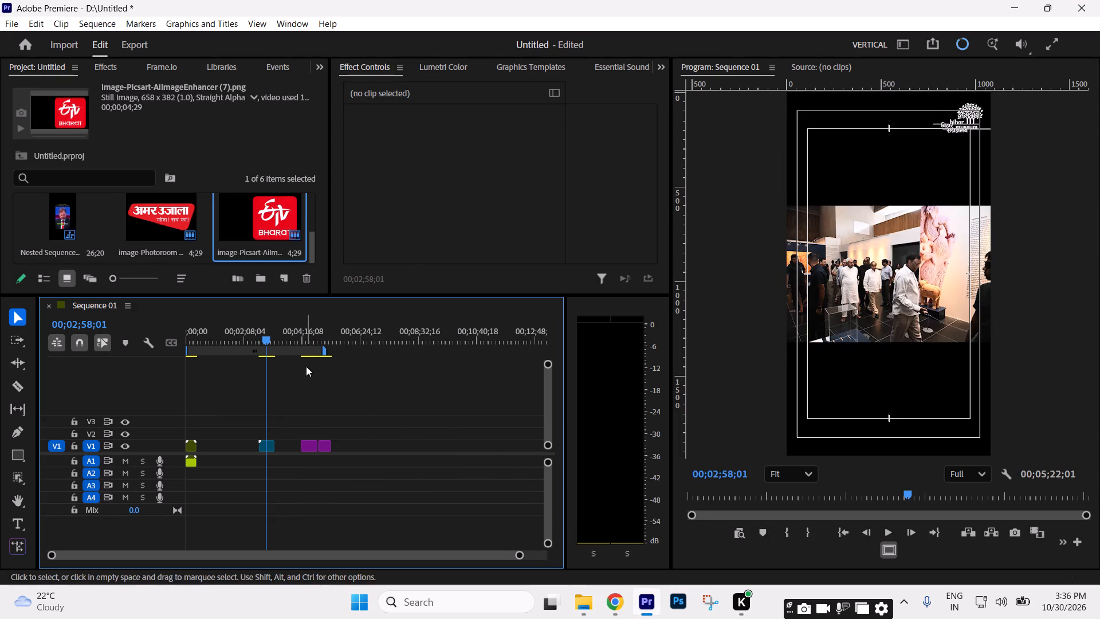
left_click(306, 339)
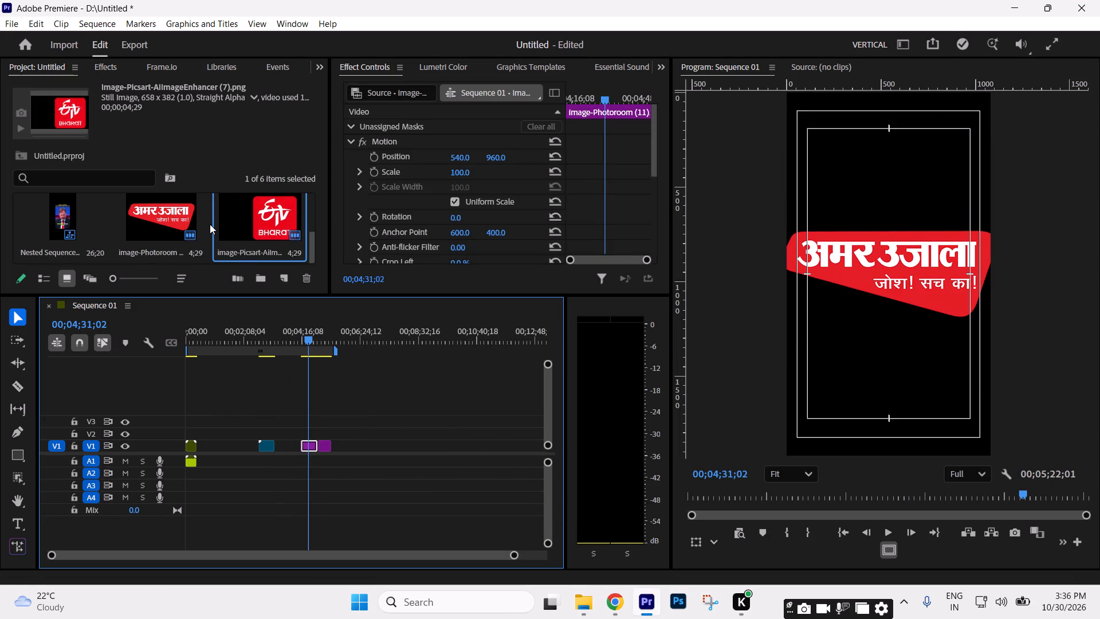
double_click(210, 224)
scroll(76, 303, "up", 6)
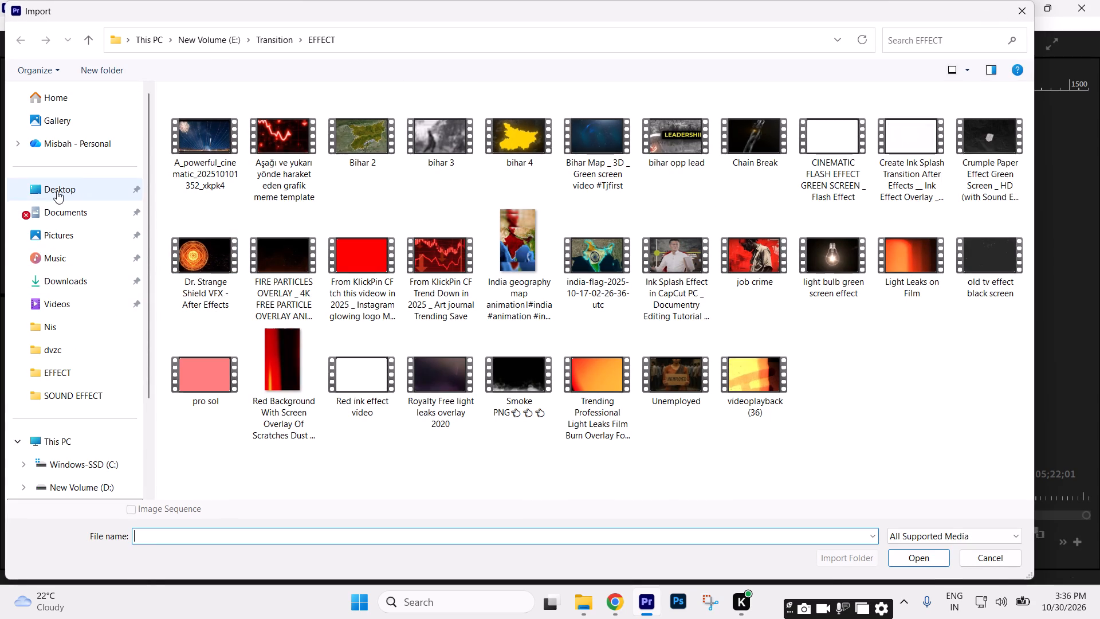
left_click(57, 191)
left_click(874, 158)
left_click(837, 160)
left_click(722, 160, "shift")
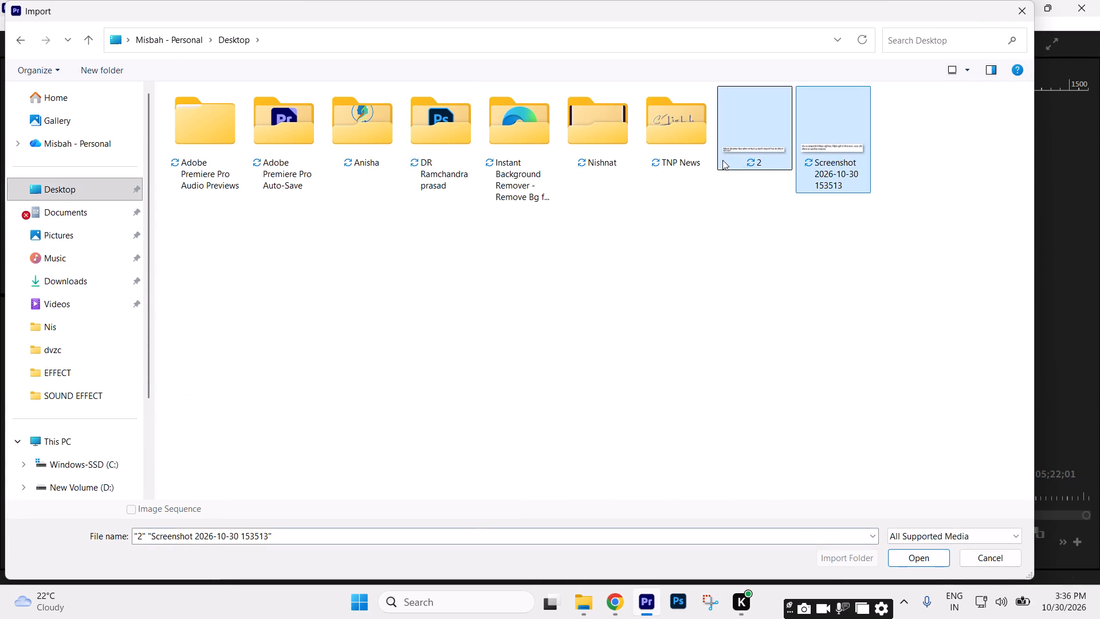
key("Return")
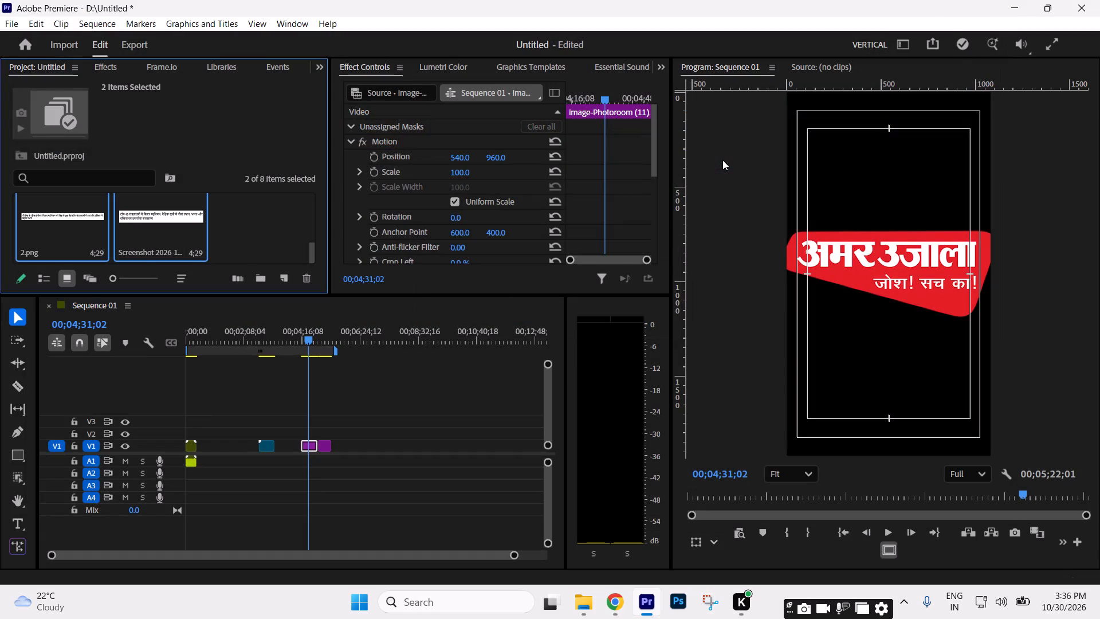
Place both imported headline captures on V1 after the ETV Bharat logo, leaving a short gap before them.
scroll(722, 160, "up", 1)
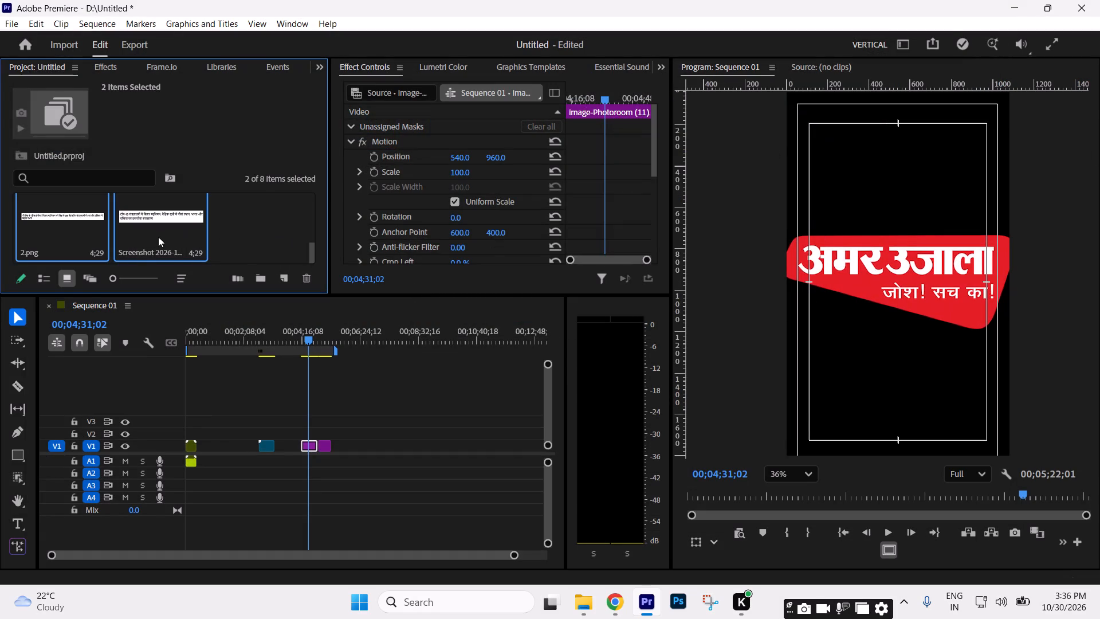
left_click_drag(158, 237, 383, 453)
left_click_drag(395, 446, 423, 451)
left_click_drag(377, 445, 351, 444)
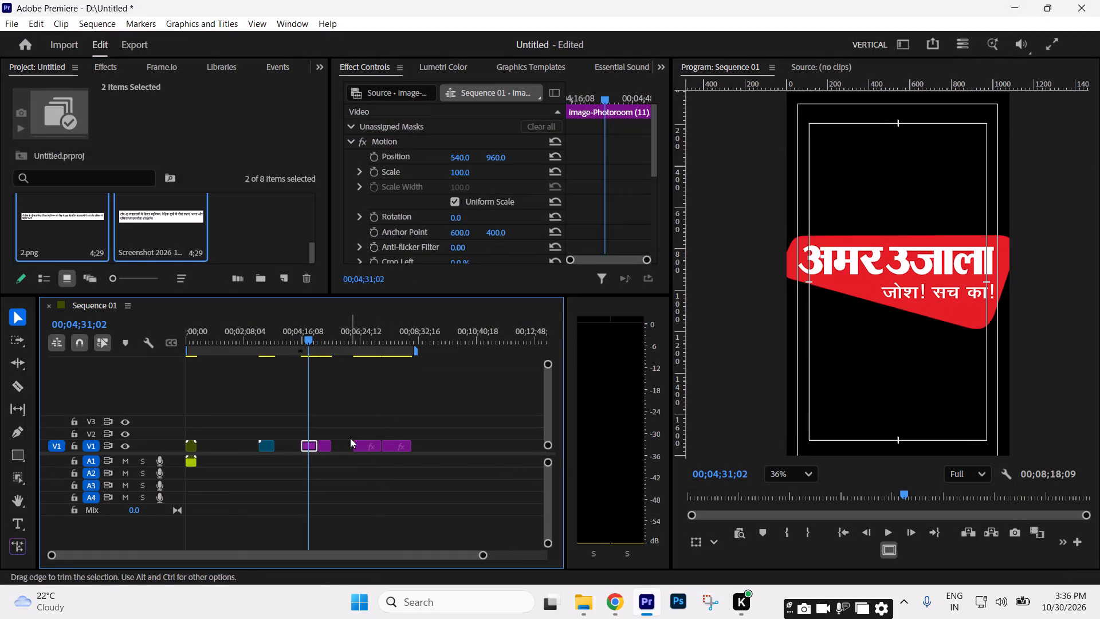
Move the ETV Bharat logo up to V2 and place the 2.png headline beneath it on V1, trimmed to the logo's length.
left_click(358, 363)
left_click_drag(364, 335, 378, 340)
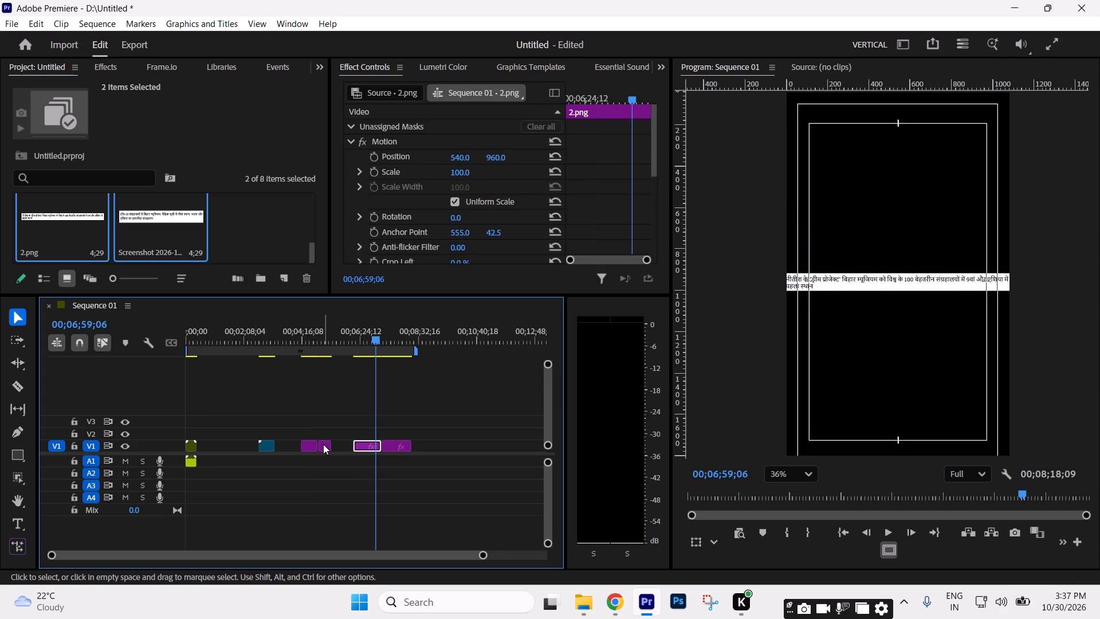
left_click_drag(323, 444, 324, 430)
left_click_drag(367, 444, 333, 444)
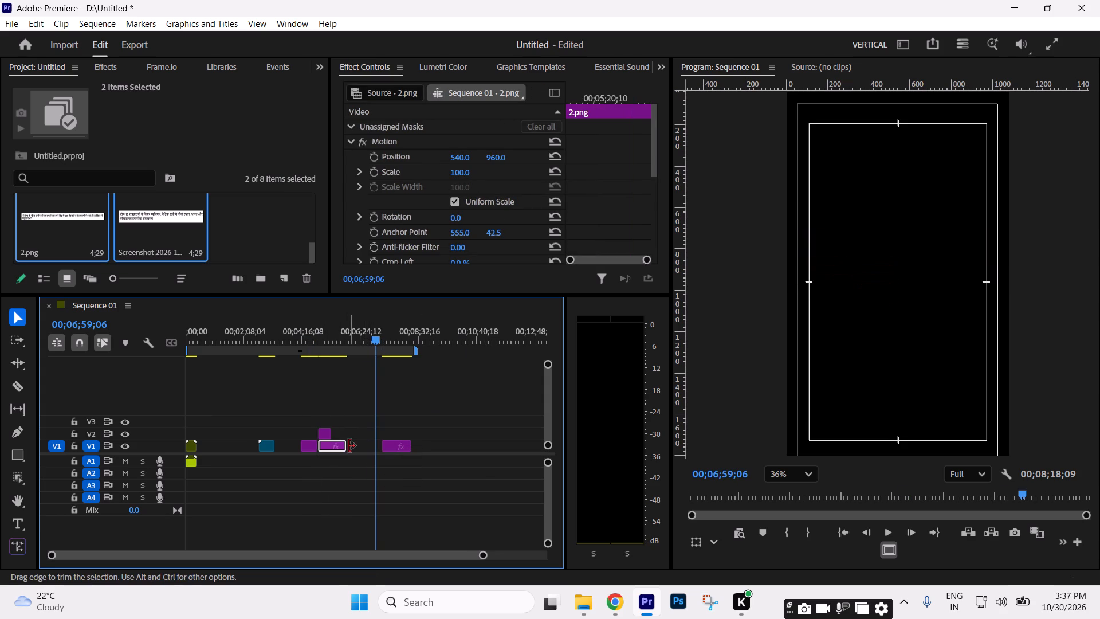
left_click_drag(349, 446, 336, 445)
Move the Amar Ujala logo up to V2 and place the Screenshot headline beneath it on V1, trimmed to match the logo's start and end.
left_click_drag(310, 445, 313, 436)
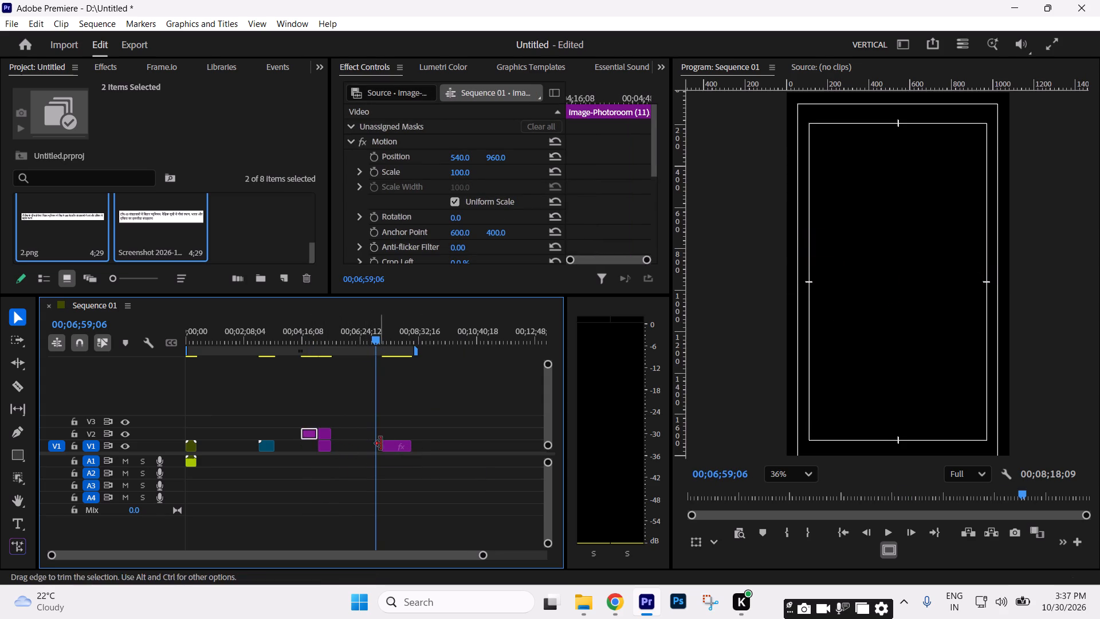
left_click_drag(394, 444, 296, 444)
left_click_drag(286, 443, 300, 445)
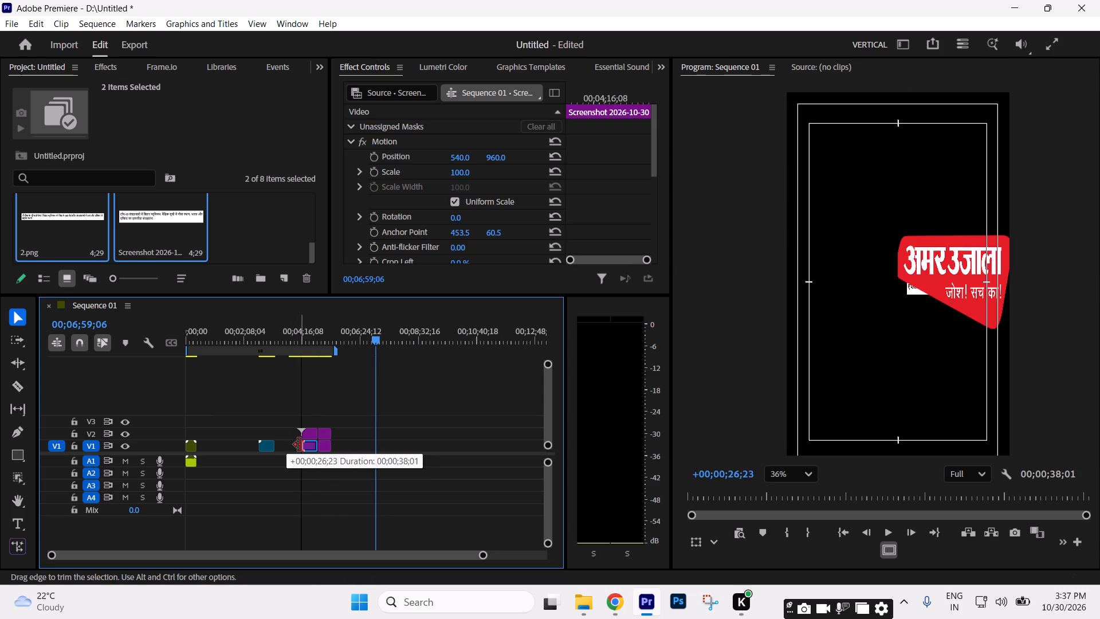
left_click_drag(300, 445, 301, 443)
Lower the Screenshot headline's vertical position so it sits just below the Amar Ujala logo, and save the project.
left_click(316, 340)
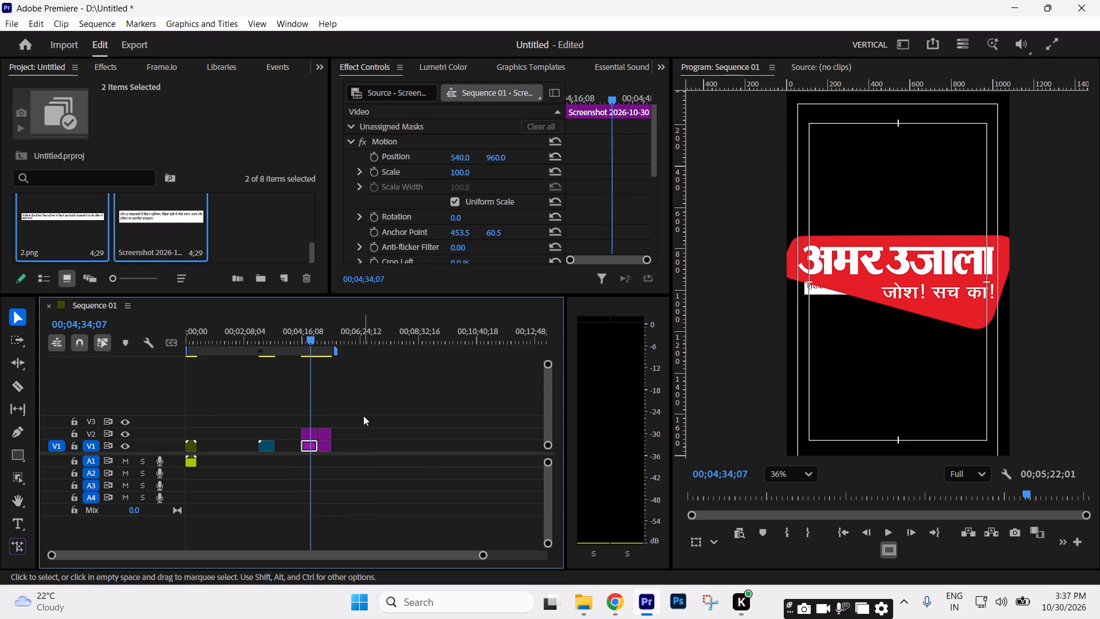
left_click(364, 416)
left_click(308, 445)
left_click_drag(497, 161, 751, 21)
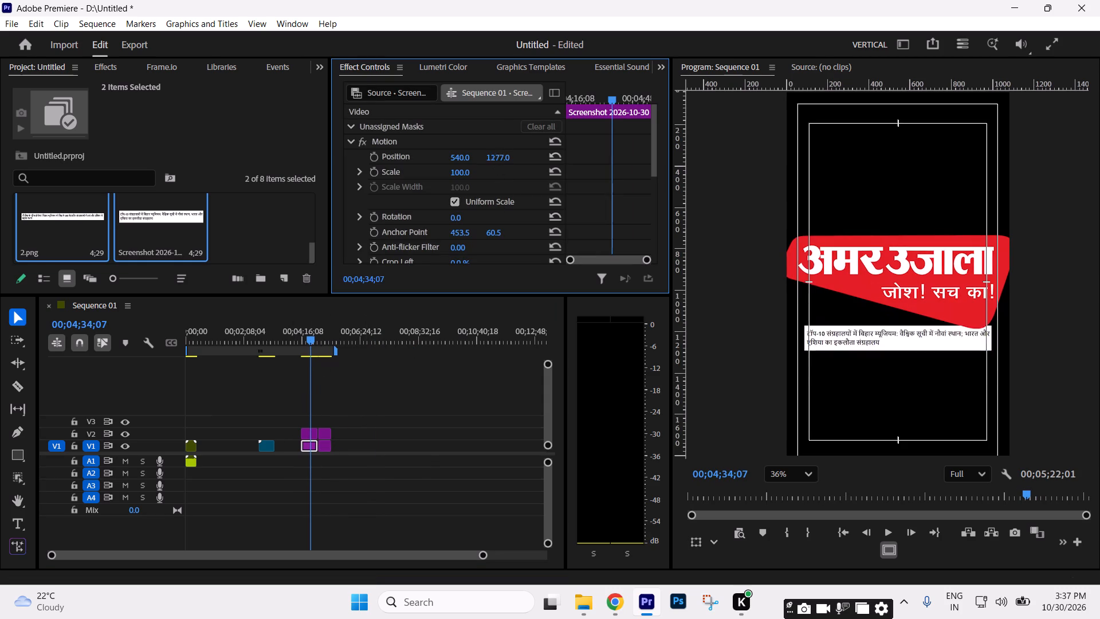
left_click_drag(751, 21, 417, 211)
left_click(413, 402)
key("ctrl+s")
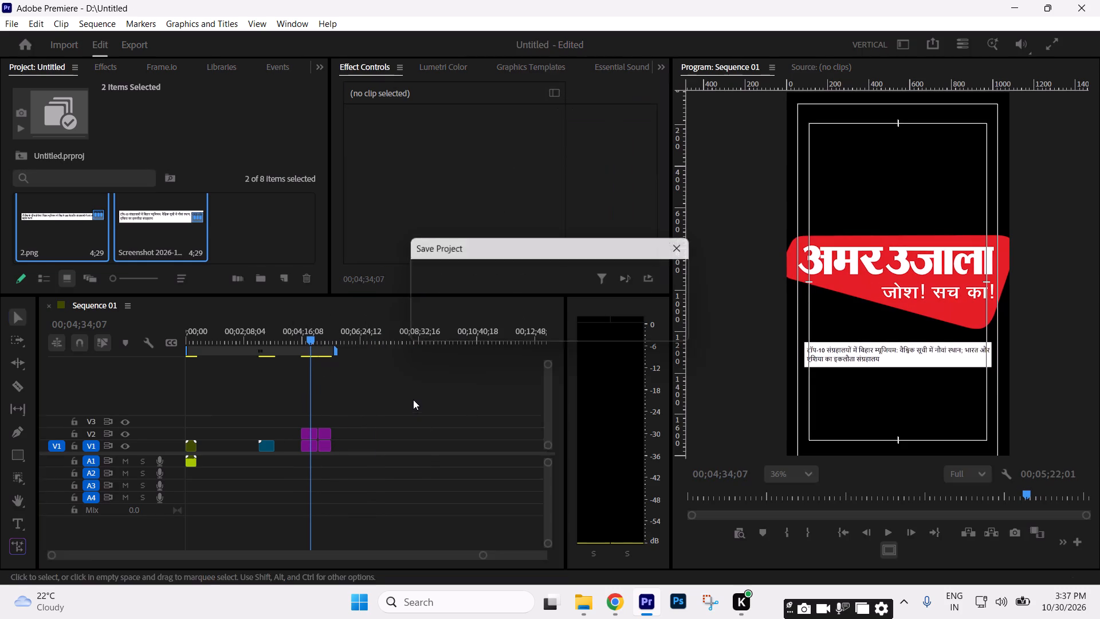
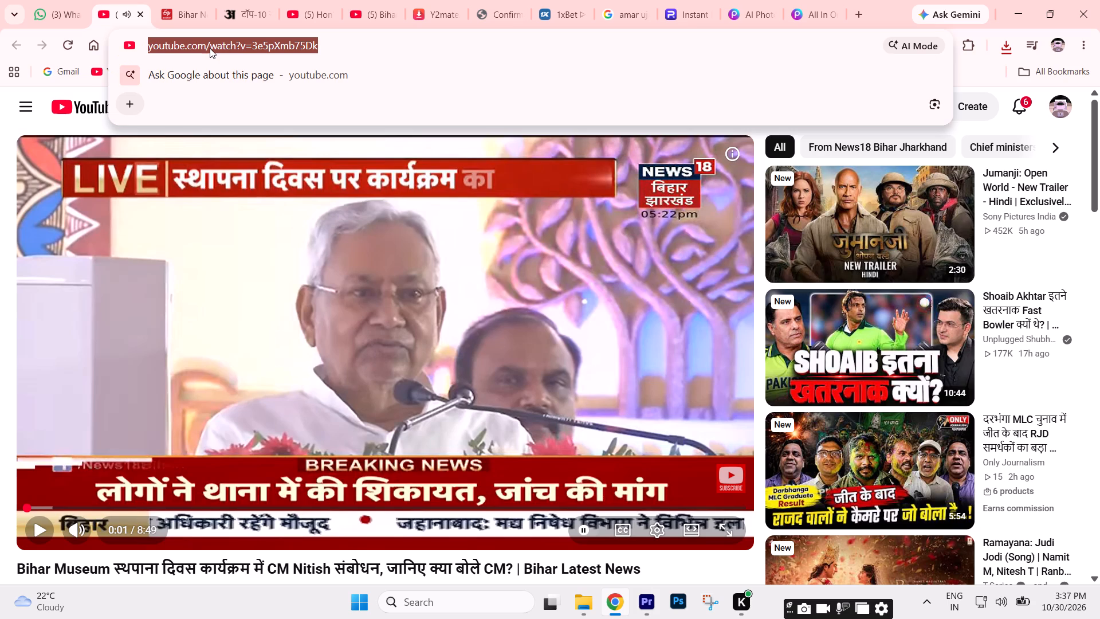
Copy the web address of the News18 YouTube video on the Bihar Museum foundation day programme and open a new browser tab.
key("ctrl+c")
key("ctrl+c")
key("ctrl+c")
key("ctrl+c")
key("ctrl+c")
key("ctrl+c")
left_click(852, 9)
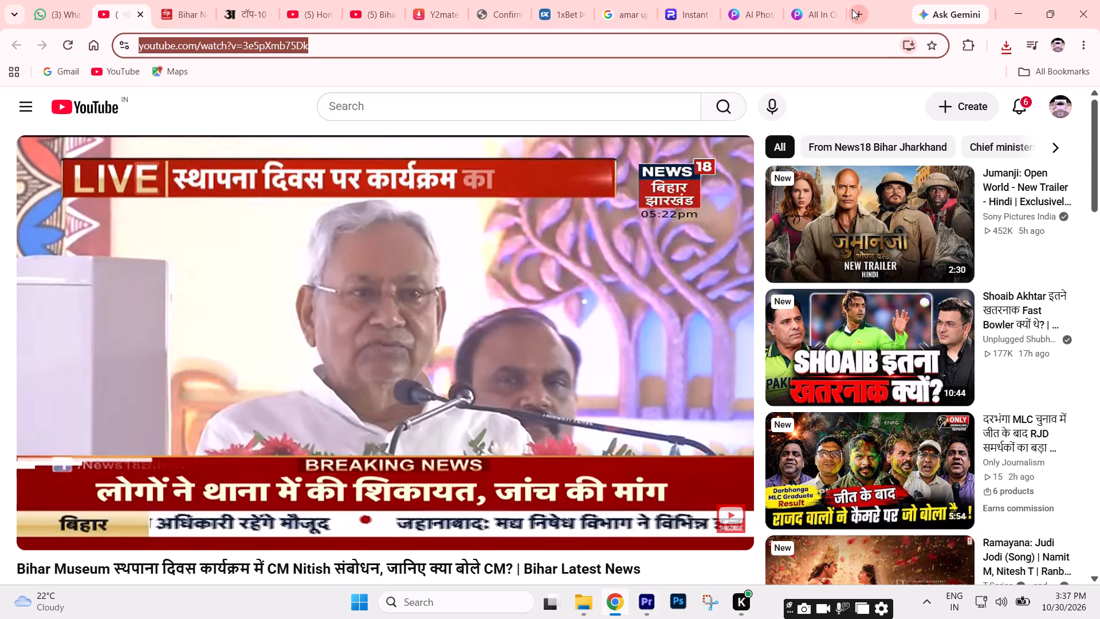
Search for "YT link download" and load the copied Bihar Museum CM Nitish video link into Y2mate.
left_click(426, 301)
type("YT")
left_click(456, 297)
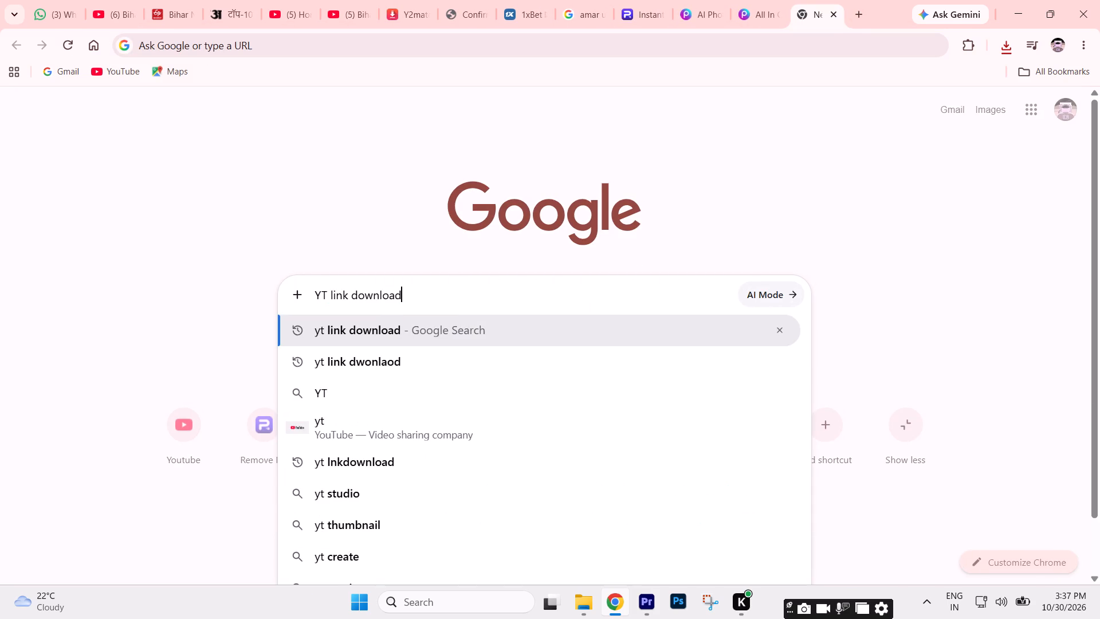
key("Return")
left_click(311, 254)
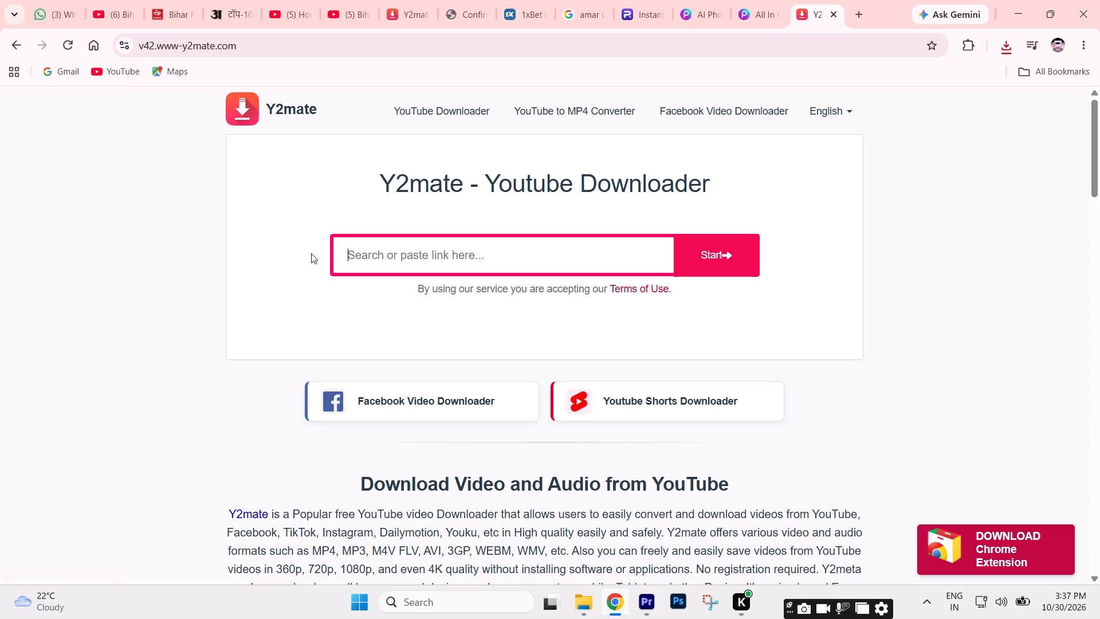
left_click(378, 247)
key("ctrl+v")
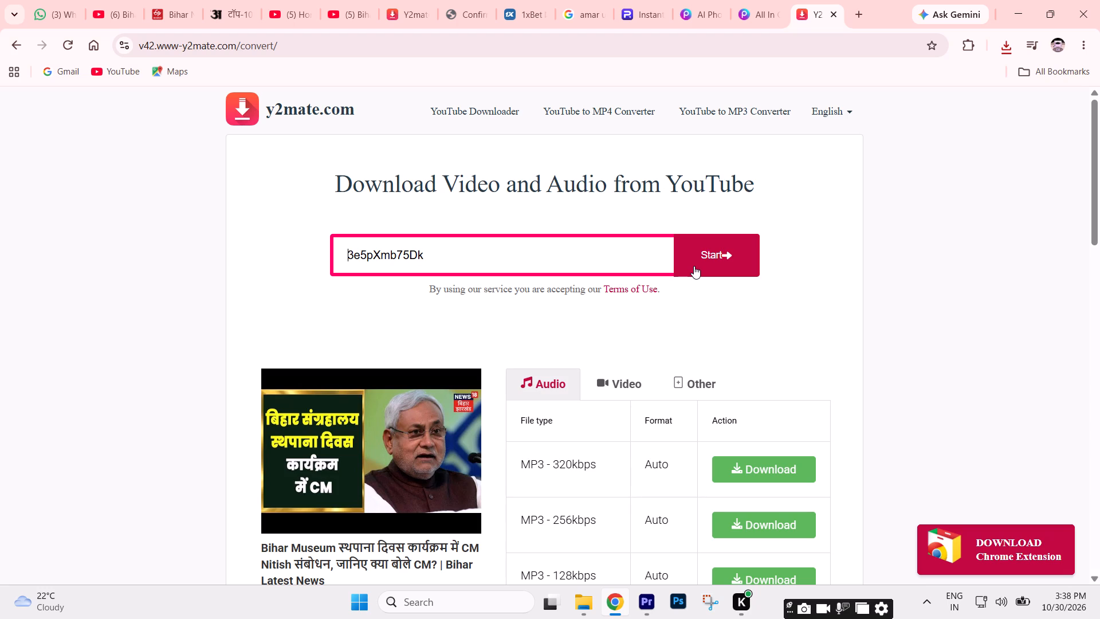
Download the Bihar Museum CM Nitish video as a 720p MP4 and show it in the Nis folder.
left_click(619, 383)
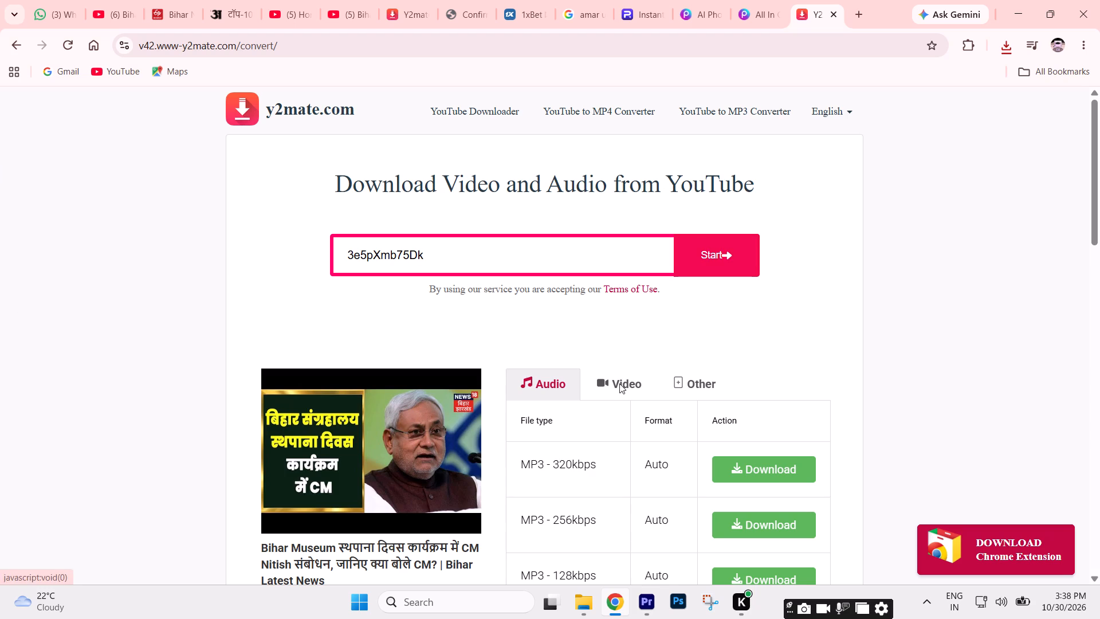
left_click(766, 470)
left_click(762, 0)
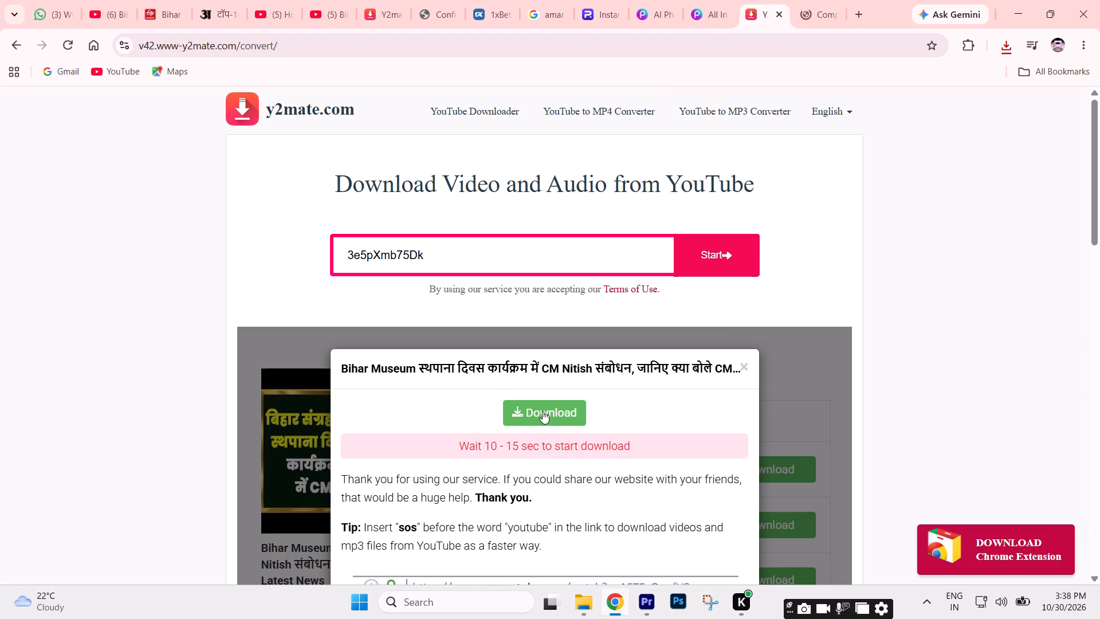
left_click(543, 411)
left_click(713, 4)
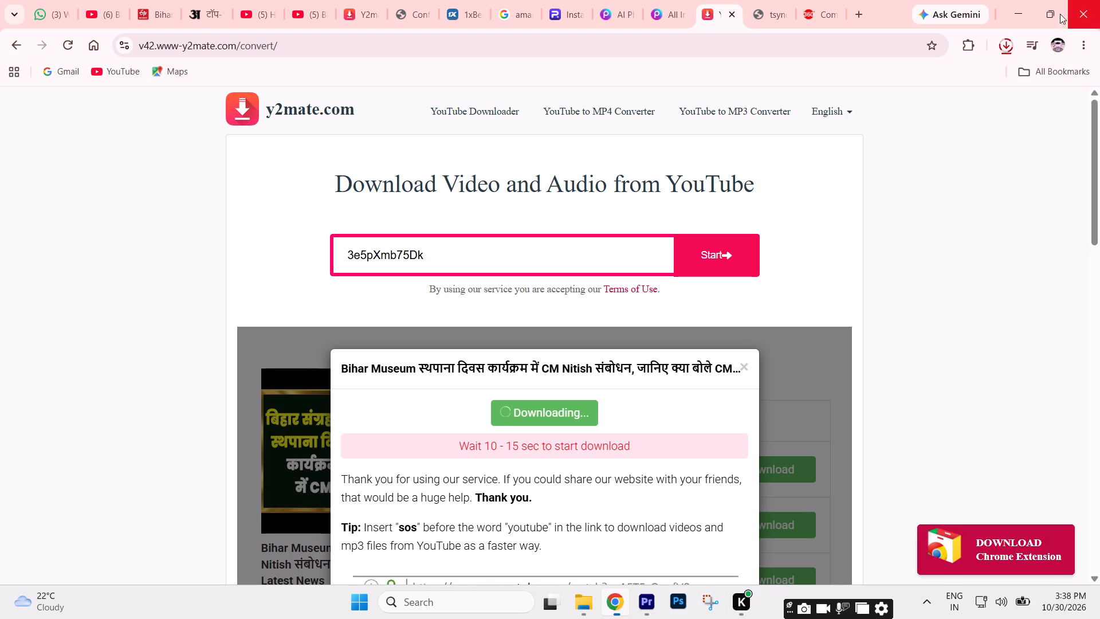
left_click(1001, 42)
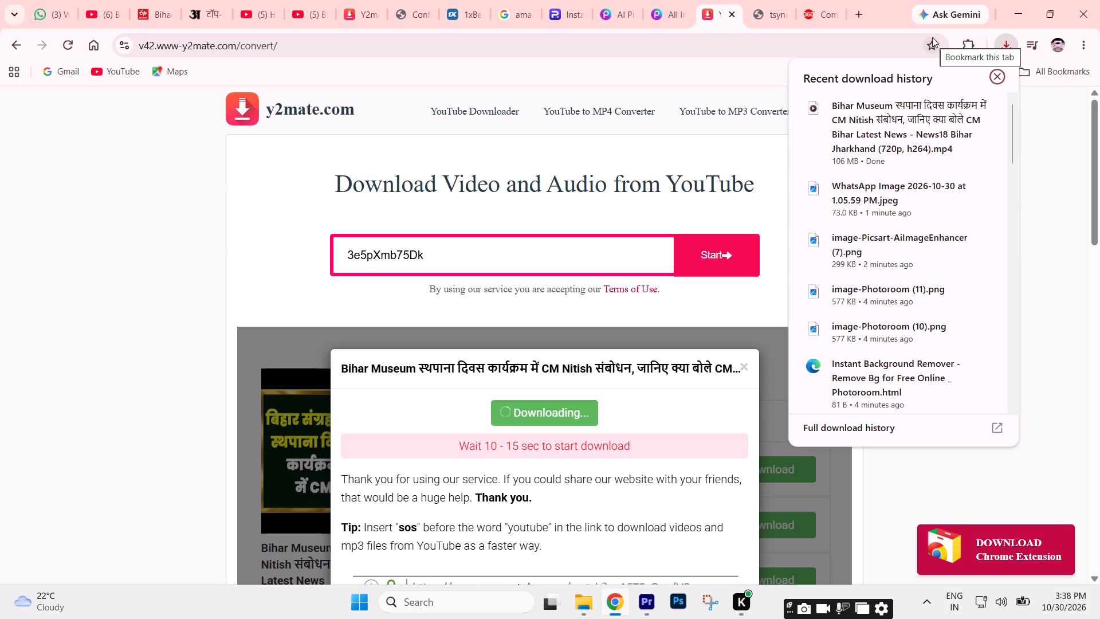
left_click(958, 105)
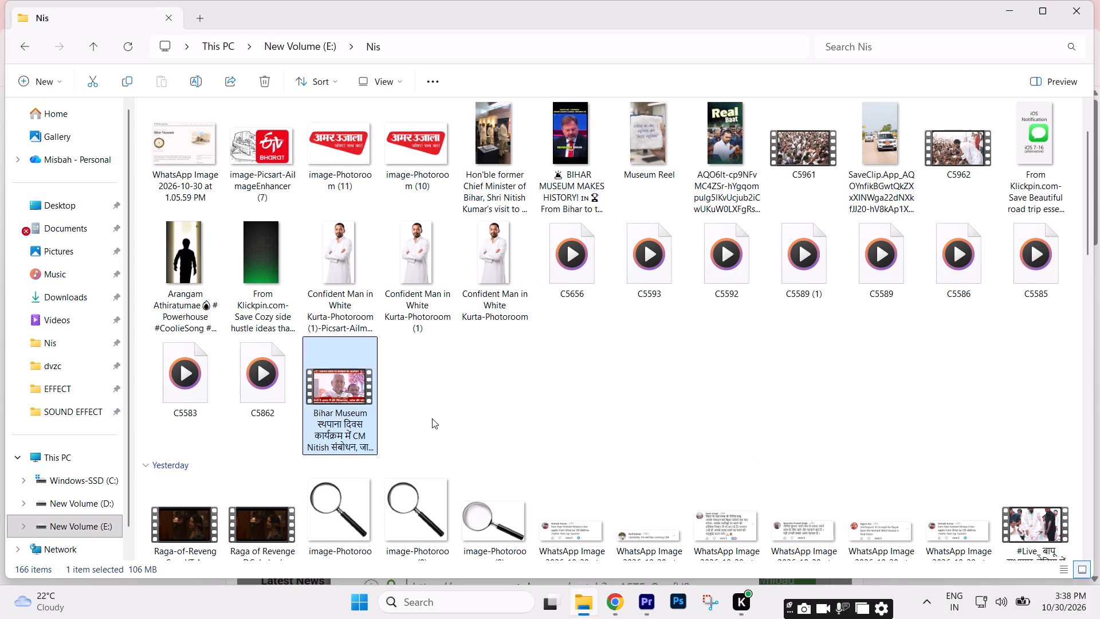
Bring the downloaded Bihar Museum video into the Premiere project and place it on V1 and A1 after the last image, leaving a gap.
left_click_drag(328, 387, 681, 581)
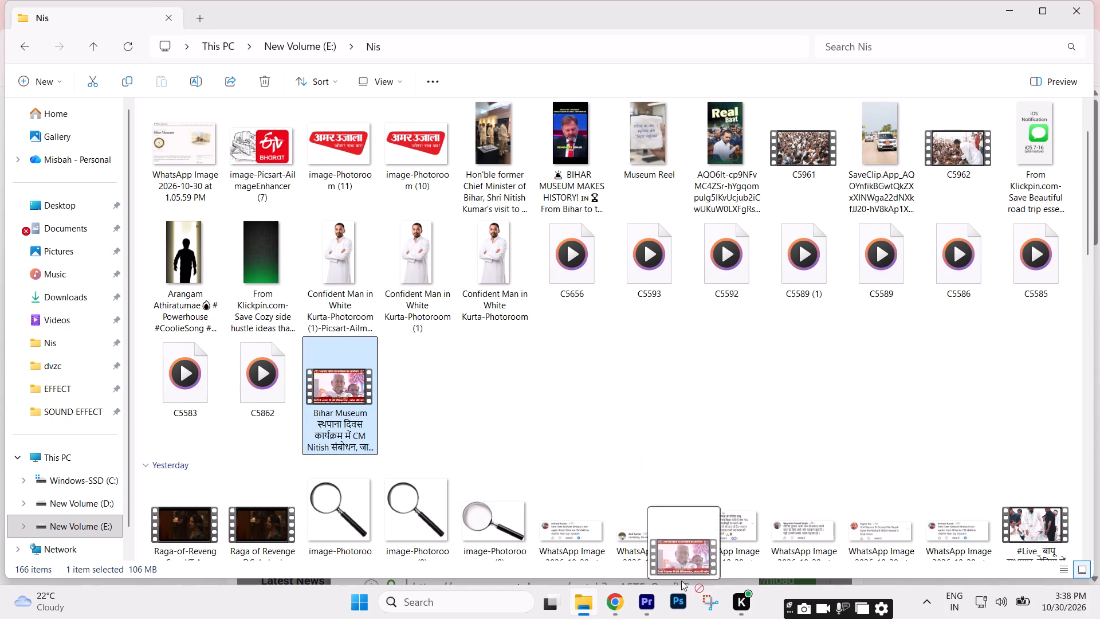
left_click_drag(681, 581, 392, 458)
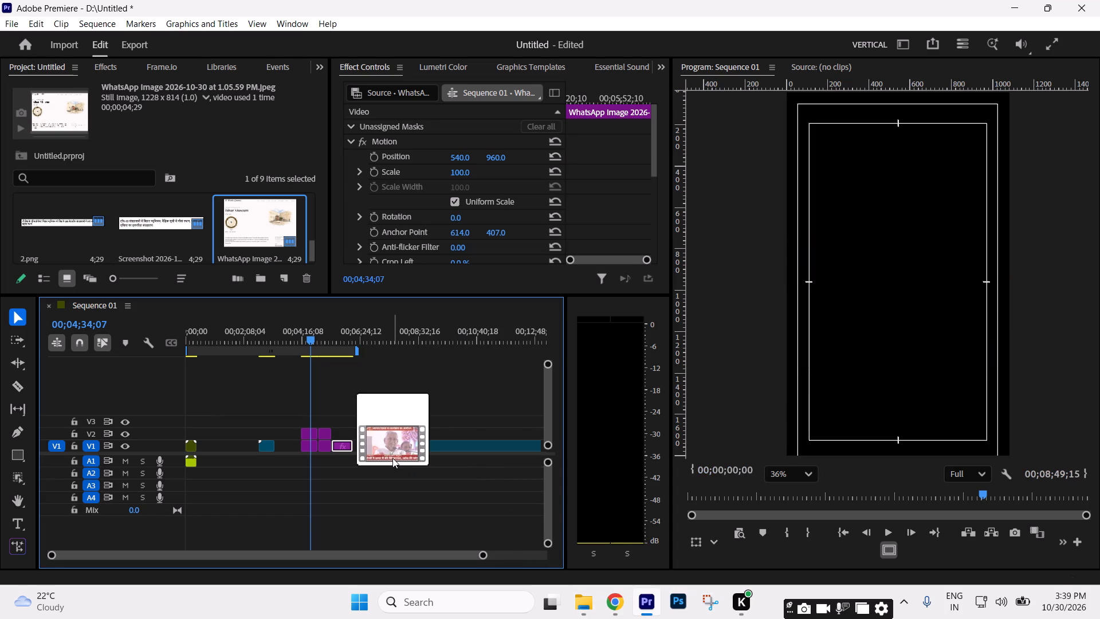
left_click_drag(392, 458, 211, 231)
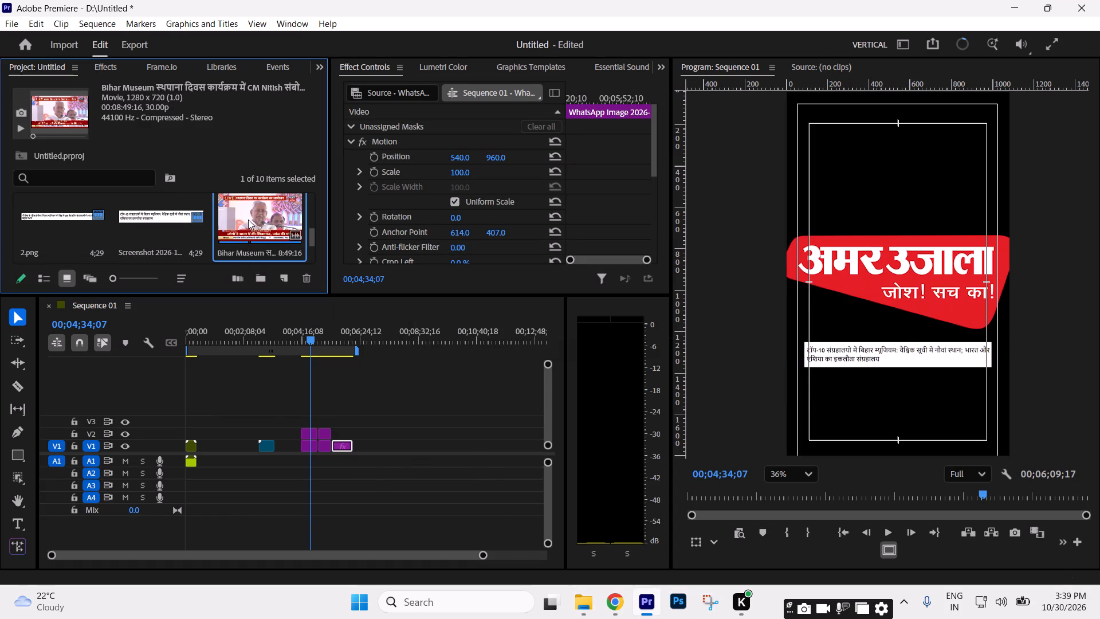
left_click_drag(248, 220, 390, 452)
left_click(408, 335)
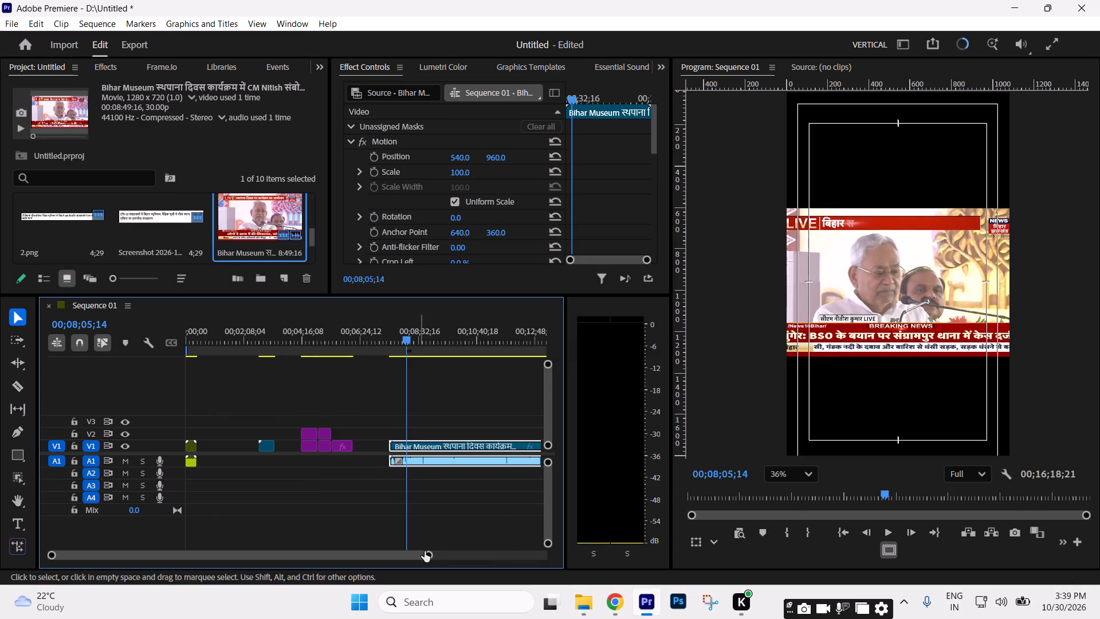
left_click_drag(433, 557, 602, 545)
left_click(377, 401)
Return the playhead to the start of Sequence 01 and save the project.
left_click_drag(281, 338, 25, 369)
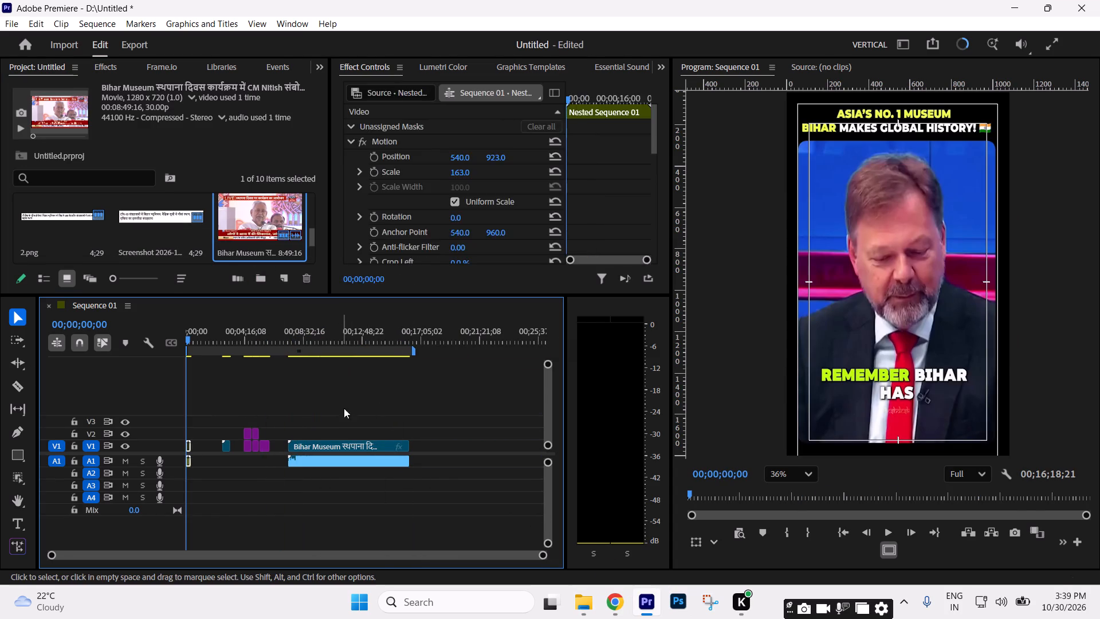
left_click(348, 400)
key("ctrl+s")
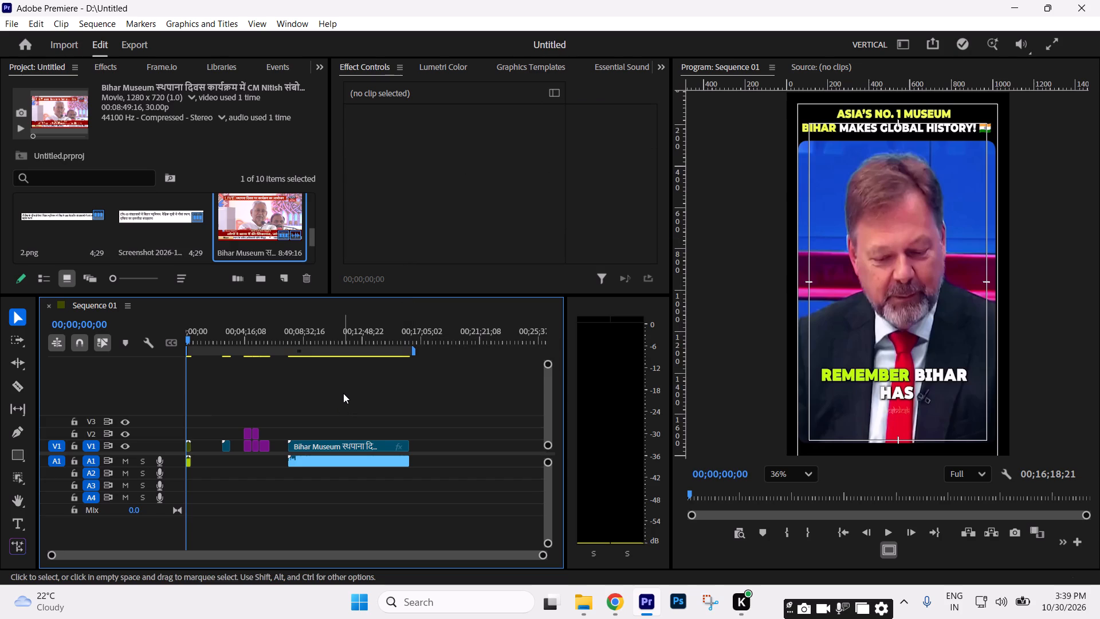
Turn off uniform scaling on the opening Nested Sequence 01 clip and set its scale width to 172.
scroll(830, 321, "down", 3)
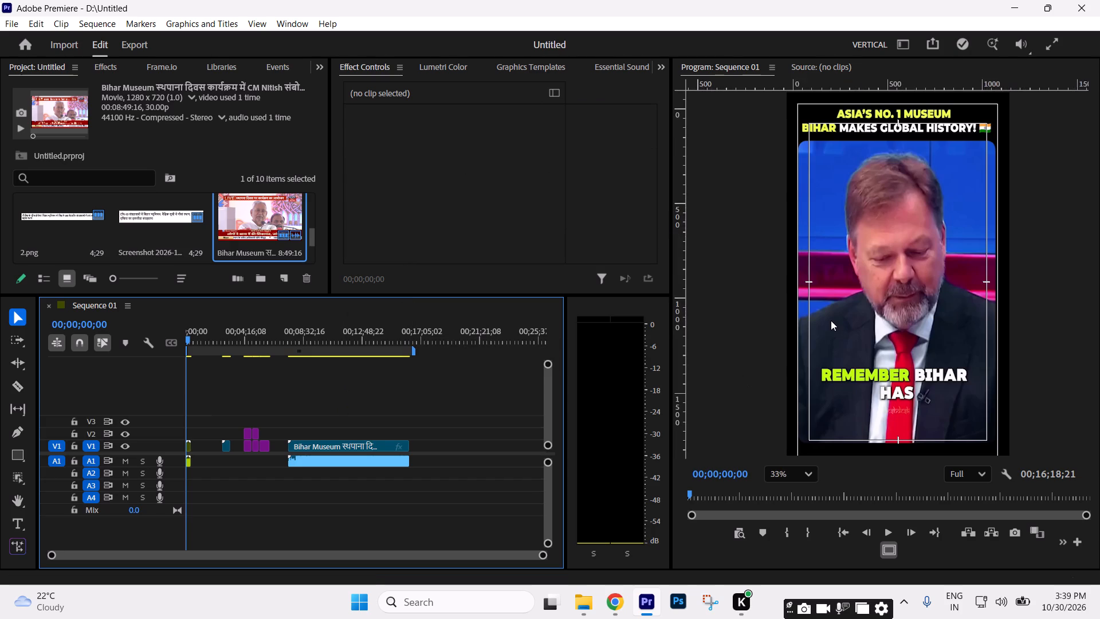
scroll(831, 320, "down", 2)
scroll(831, 320, "up", 1)
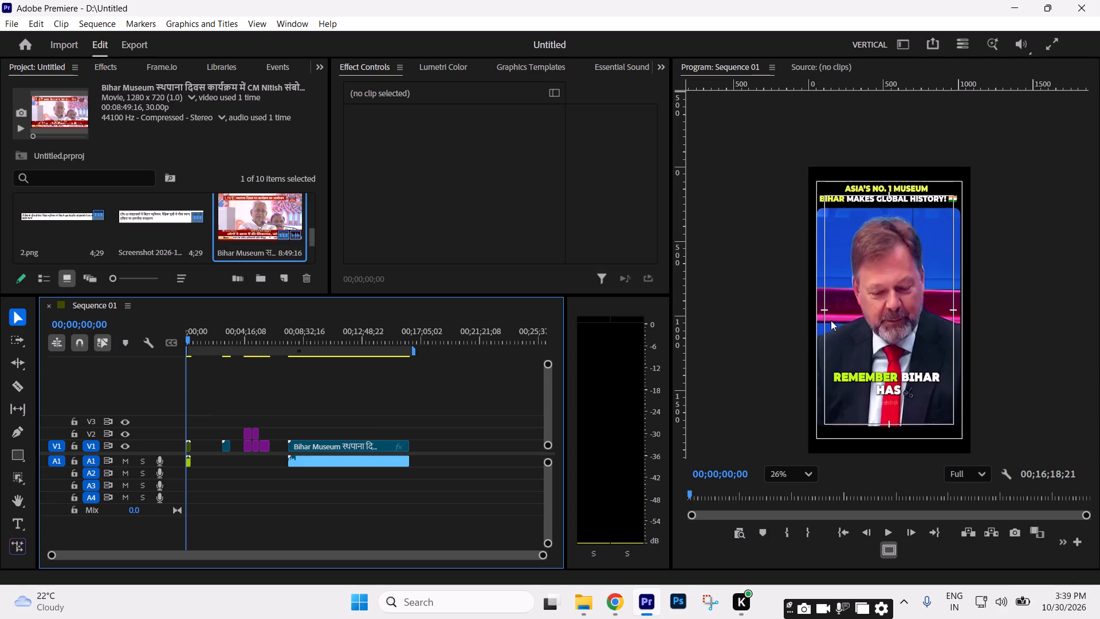
left_click(292, 389)
left_click_drag(546, 555, 329, 552)
key("space")
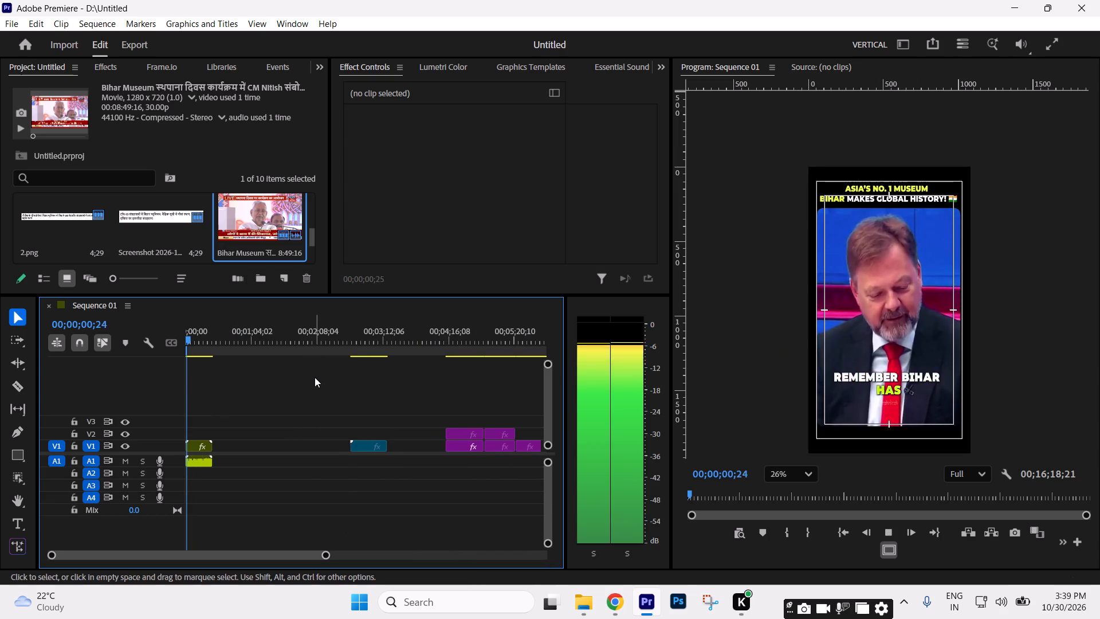
key("space")
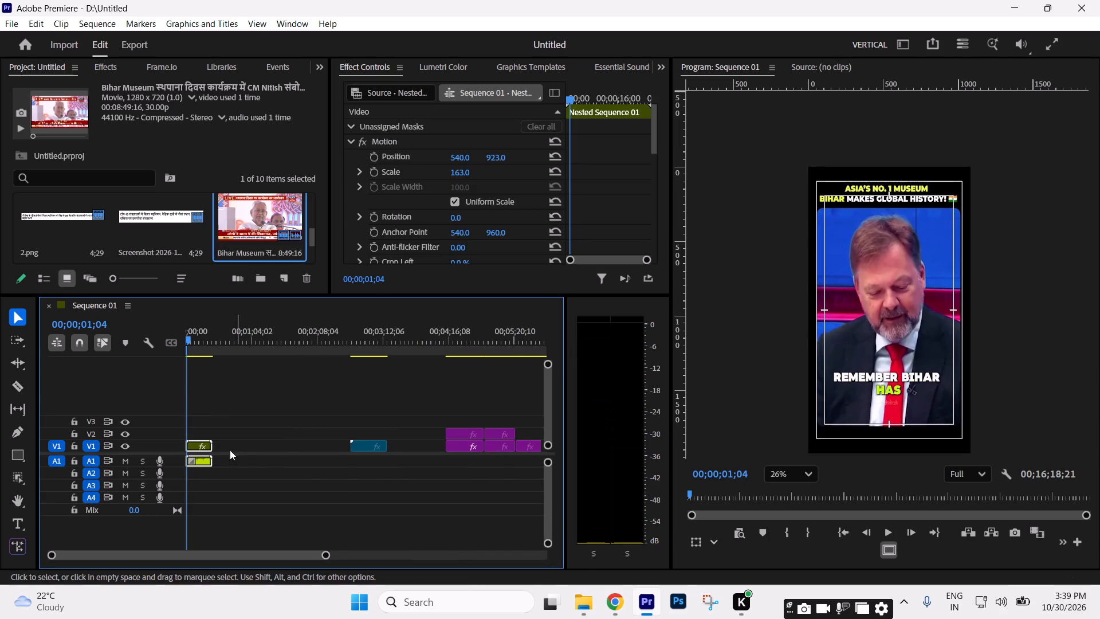
left_click(194, 442)
left_click(455, 201)
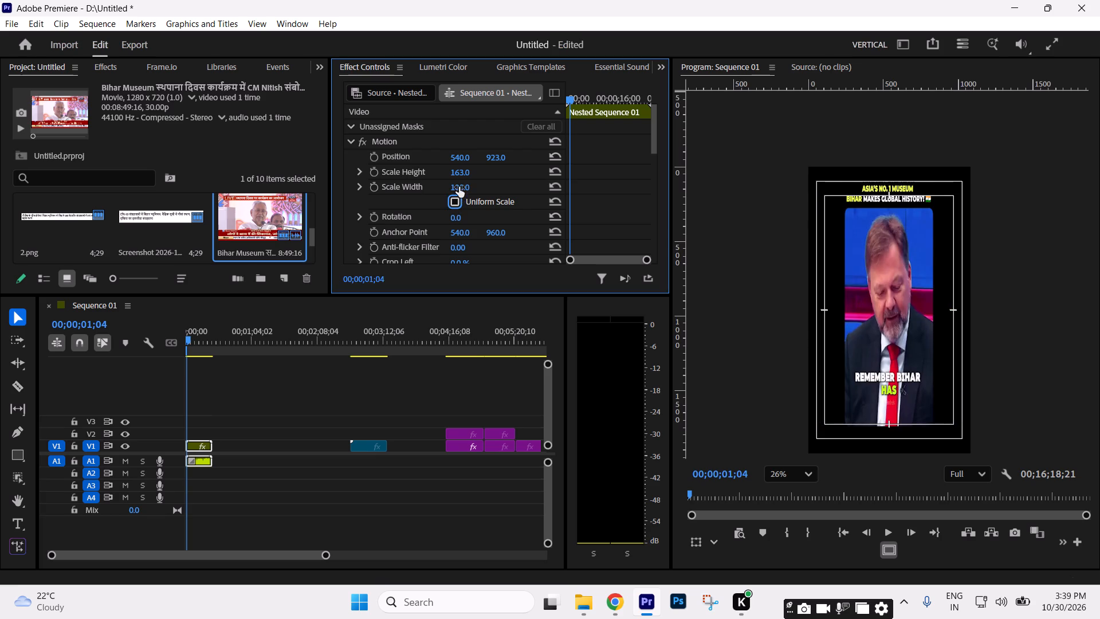
left_click_drag(459, 187, 509, 186)
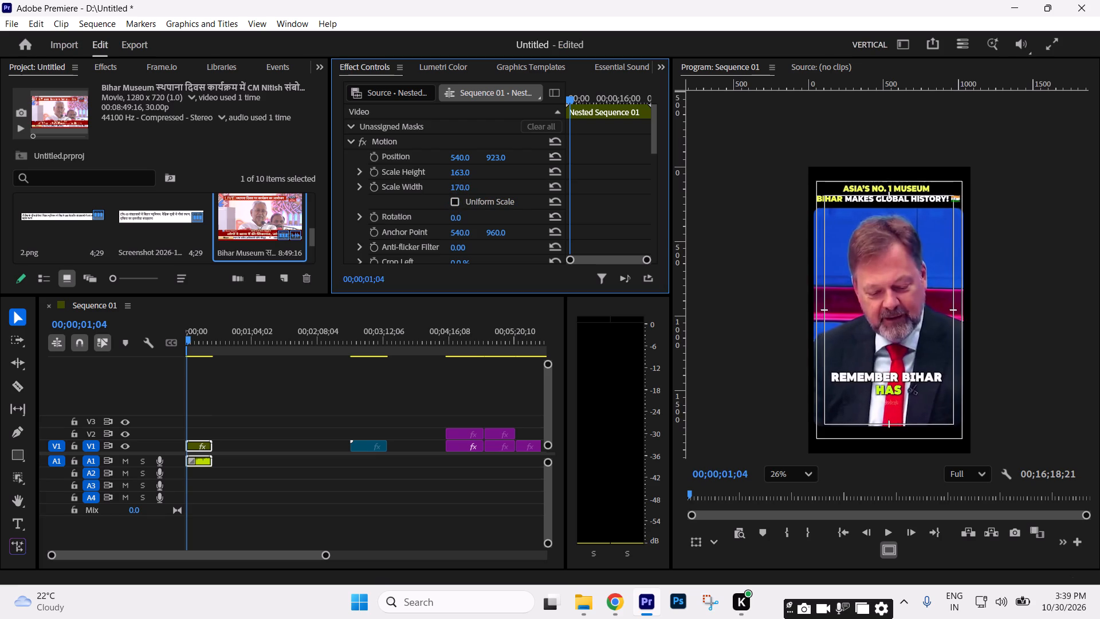
left_click_drag(509, 186, 508, 185)
left_click(263, 422)
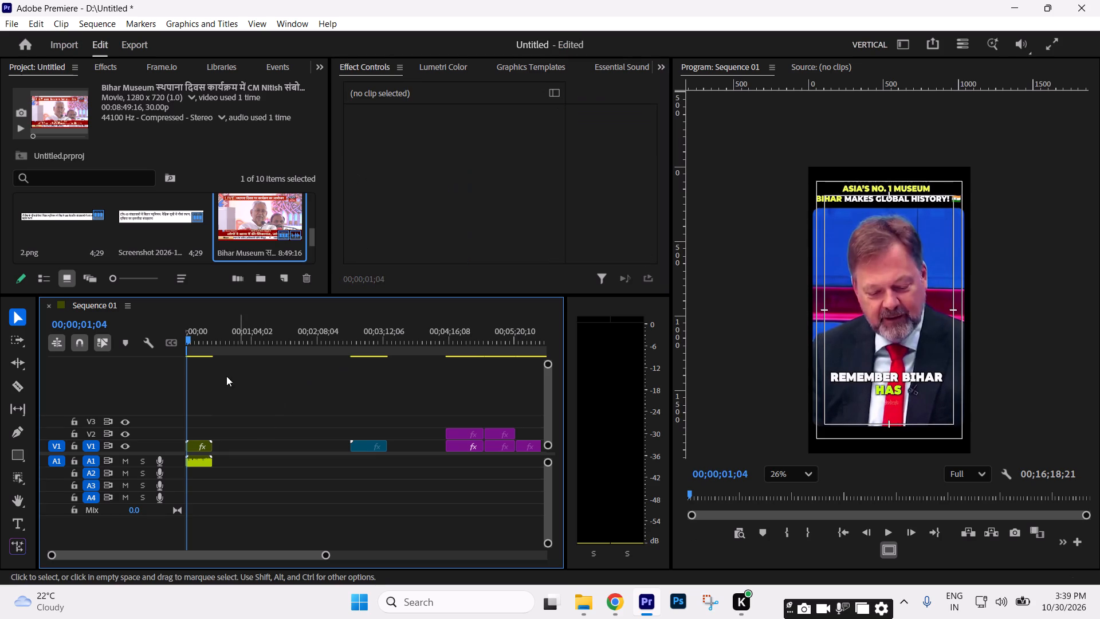
Scrub through Sequence 01 to check the museum visit clip and the Amar Ujala logo with its headline.
key("space")
left_click_drag(198, 340, 368, 355)
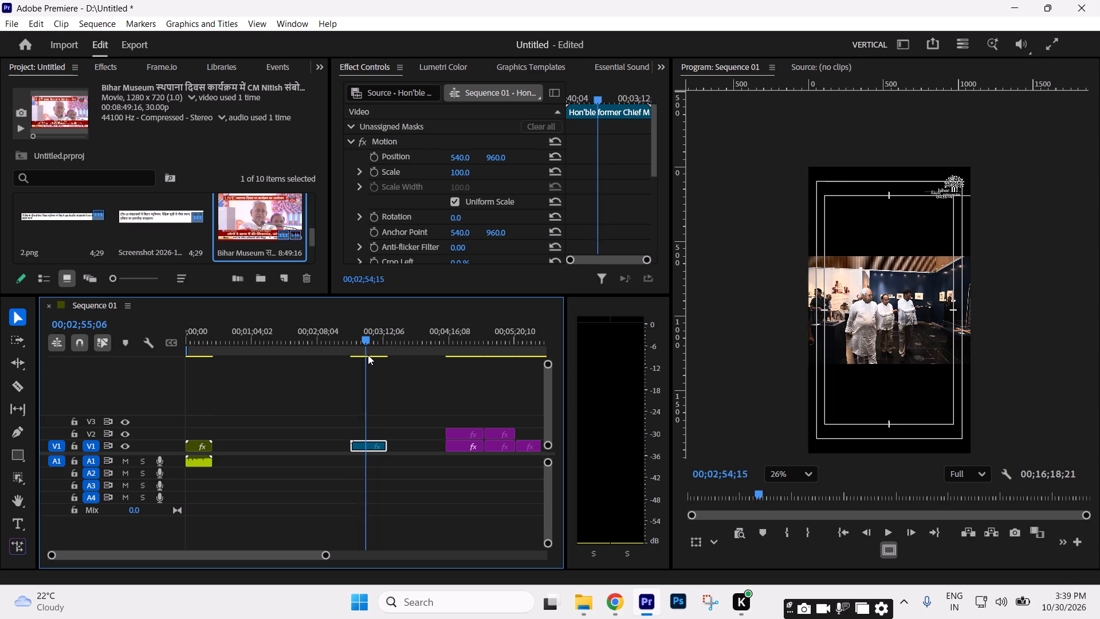
left_click_drag(368, 355, 476, 358)
left_click_drag(427, 390, 435, 401)
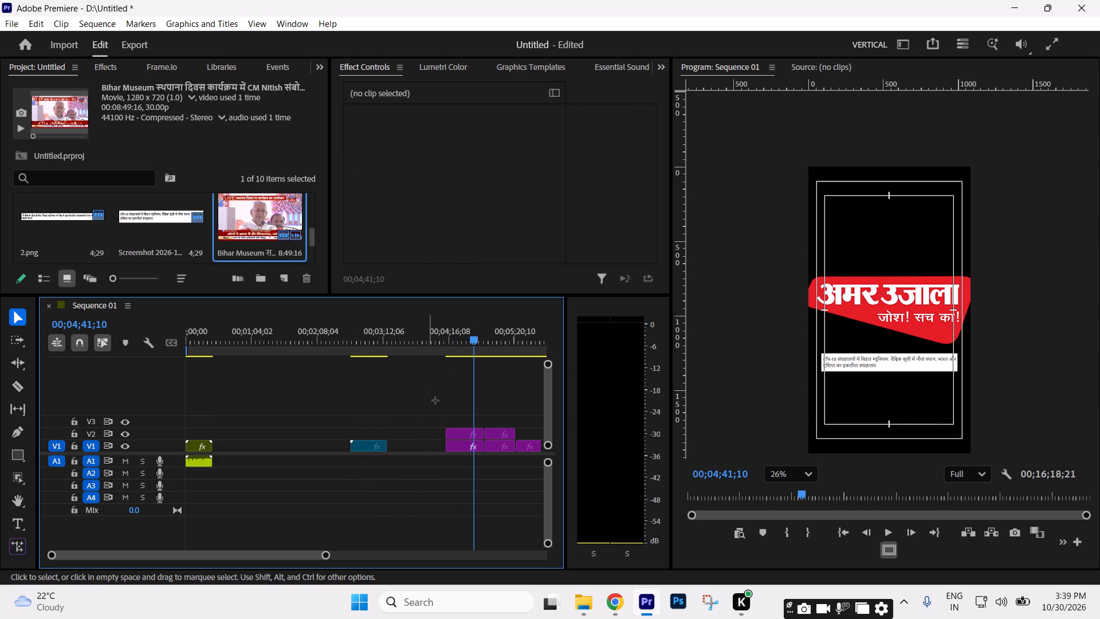
left_click_drag(435, 401, 534, 465)
left_click_drag(328, 553, 427, 553)
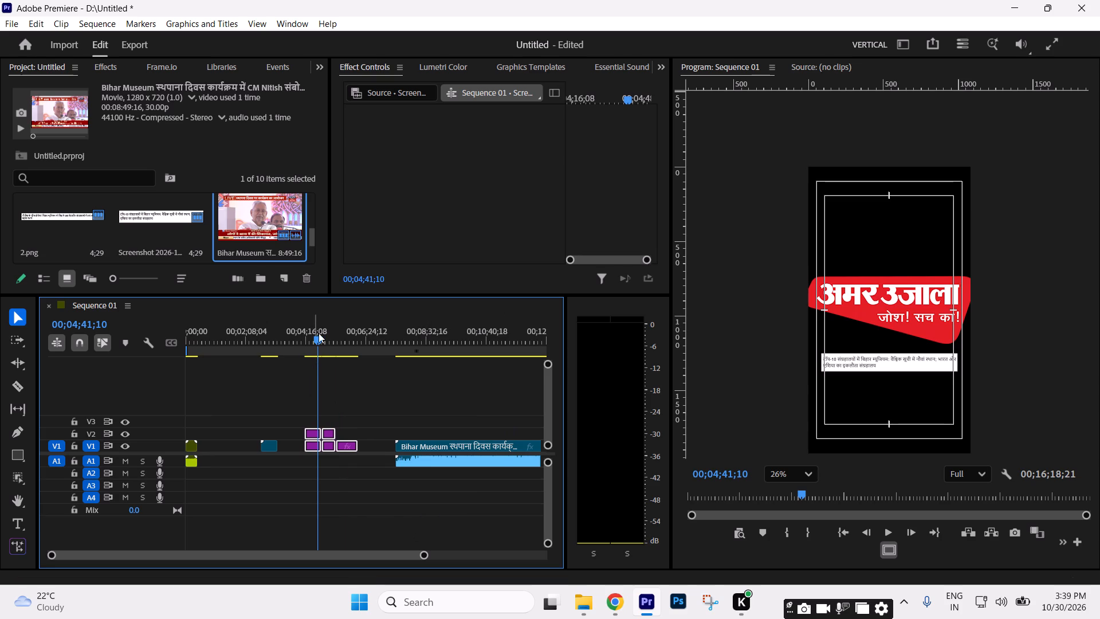
Move the playhead back to 00;00;00;00 and save the project with the rescaled opening clip.
left_click_drag(320, 330, 7, 378)
left_click(213, 390)
key("ctrl+s")
key("ctrl+s")
key("ctrl+s")
key("ctrl+s")
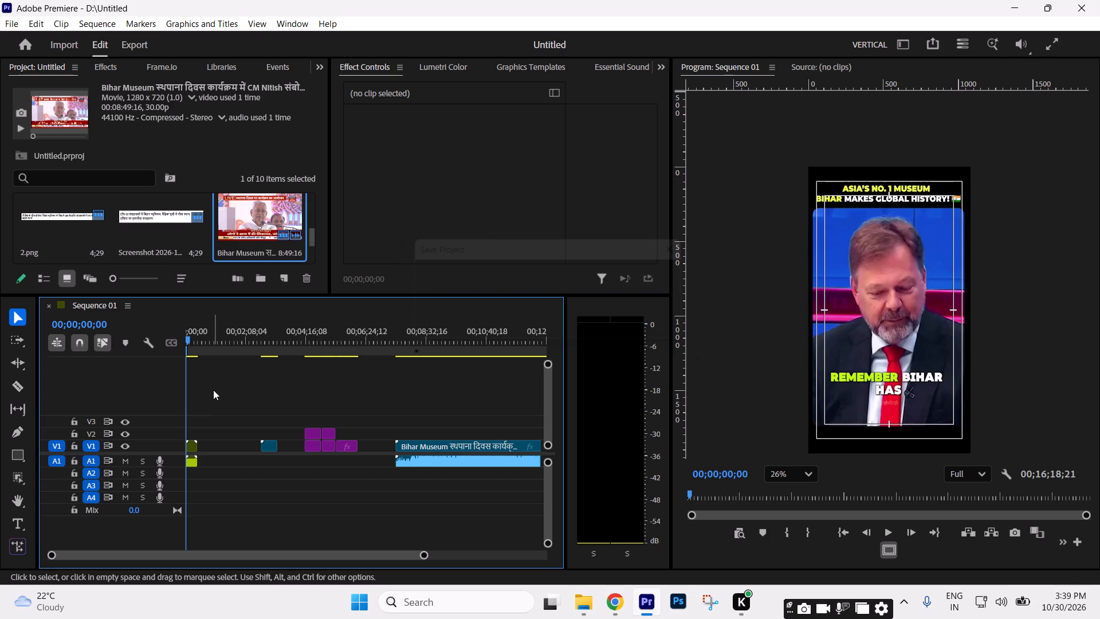
Play back the opening Nested Sequence 01 clip from the start to review its picture, captions and speech.
left_click(254, 416)
key("space")
key("space")
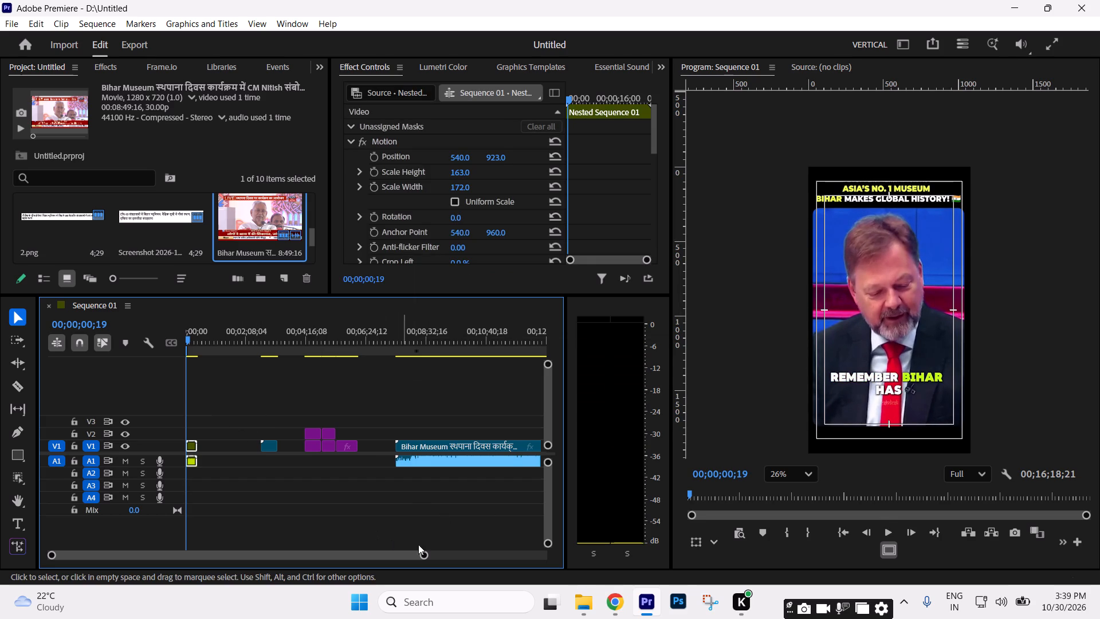
left_click_drag(422, 559, 251, 557)
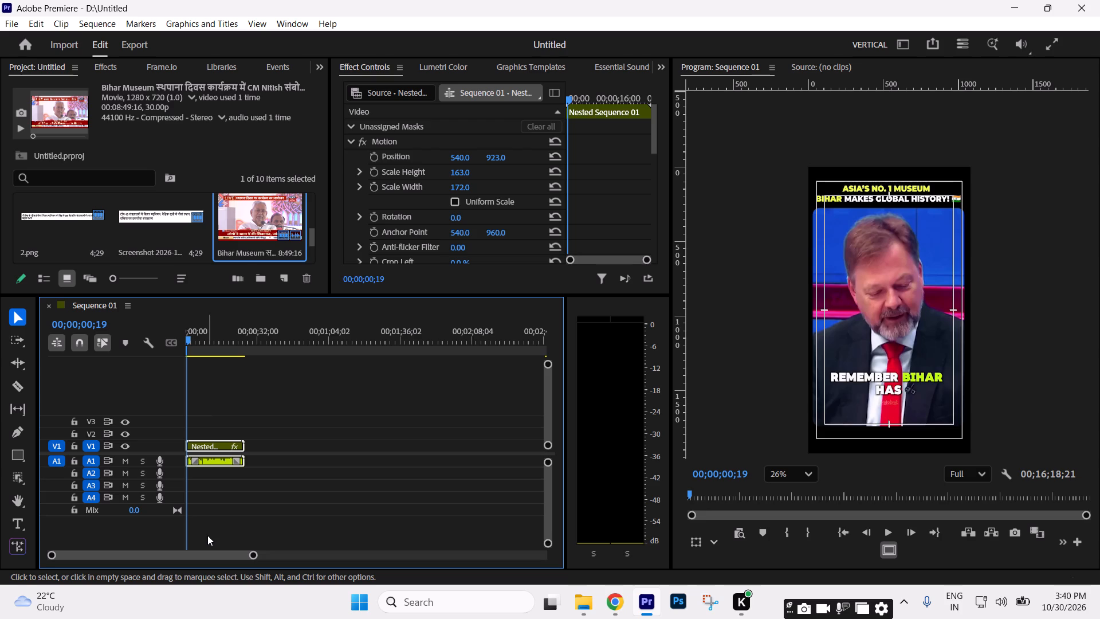
key("space")
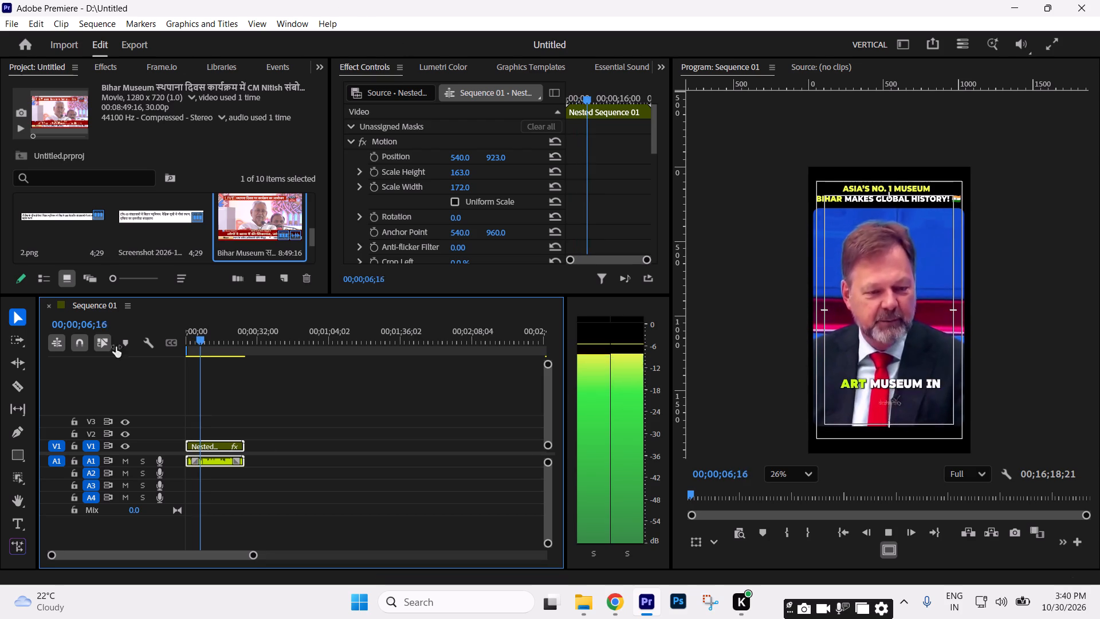
key("space")
key("space")
key("space")
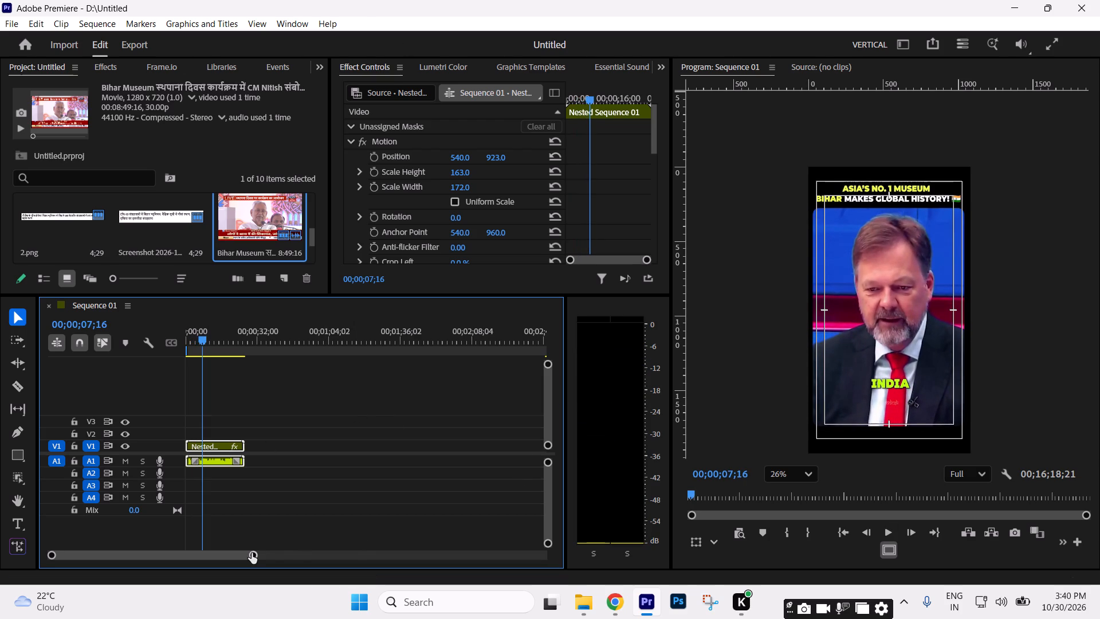
left_click_drag(252, 553, 178, 549)
left_click(428, 416)
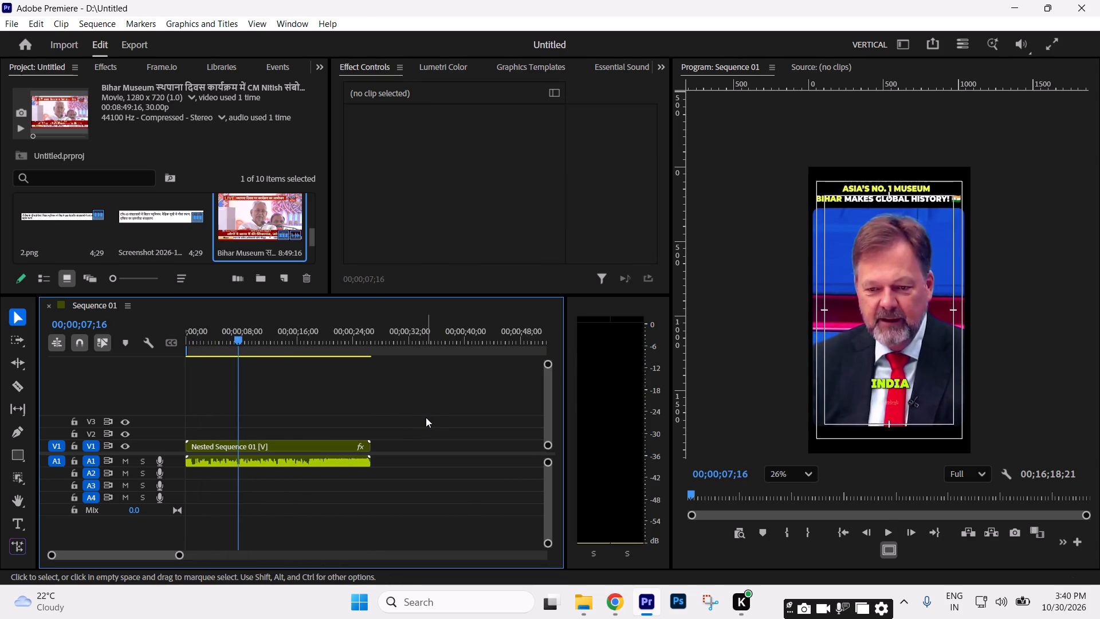
left_click(426, 417)
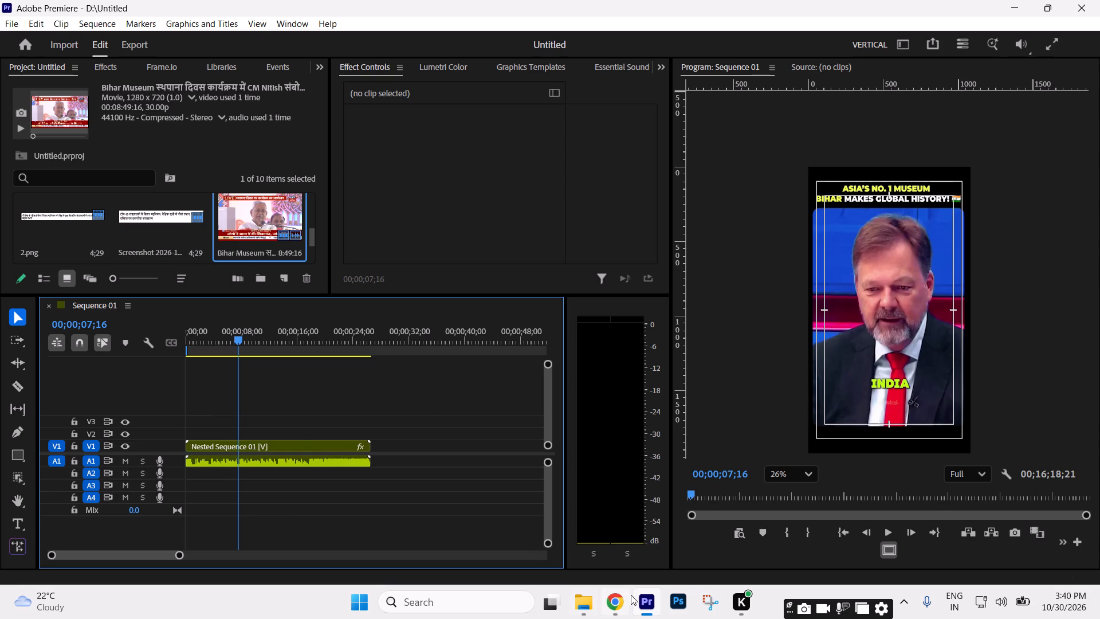
left_click(327, 404)
left_click_drag(243, 330, 34, 355)
key("space")
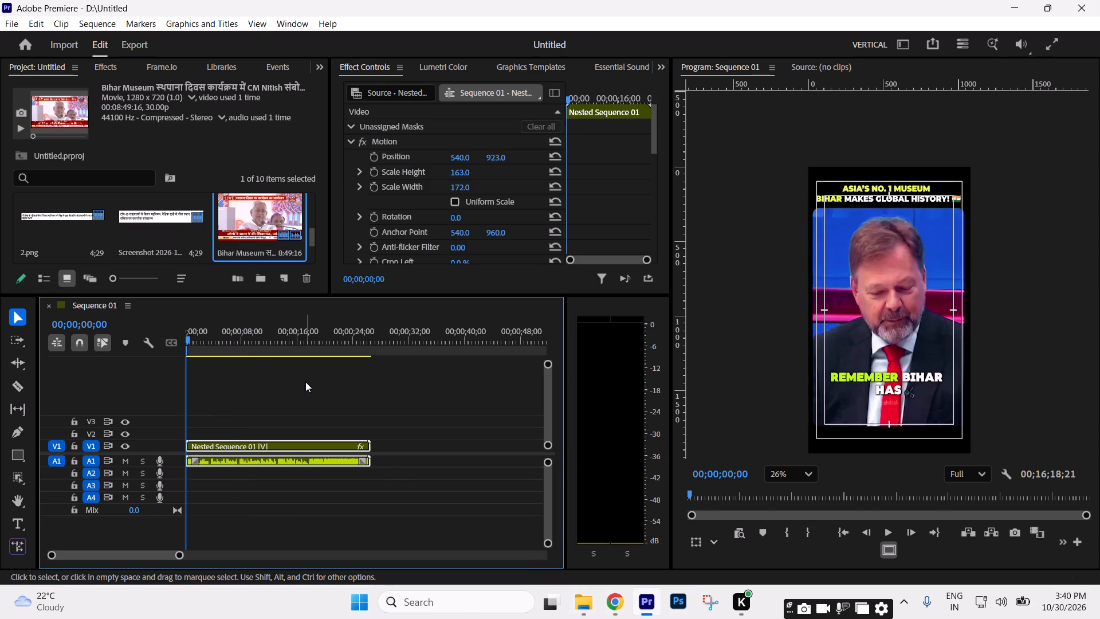
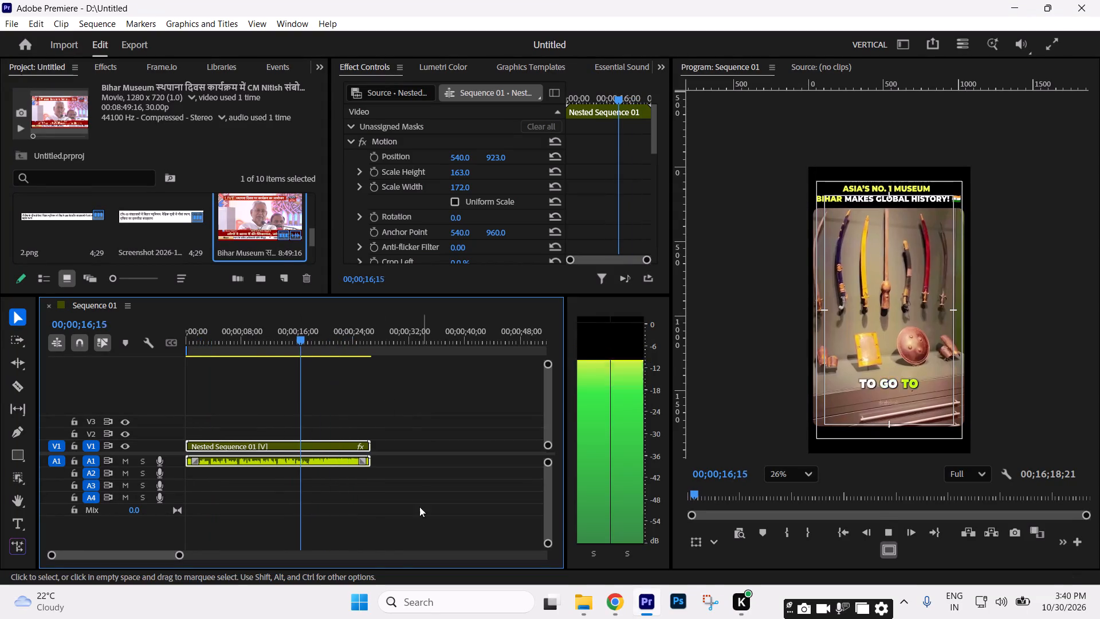
Split the opening Nested Sequence 01 clip at 00;00;17;19 and delete the portion after the cut.
key("space")
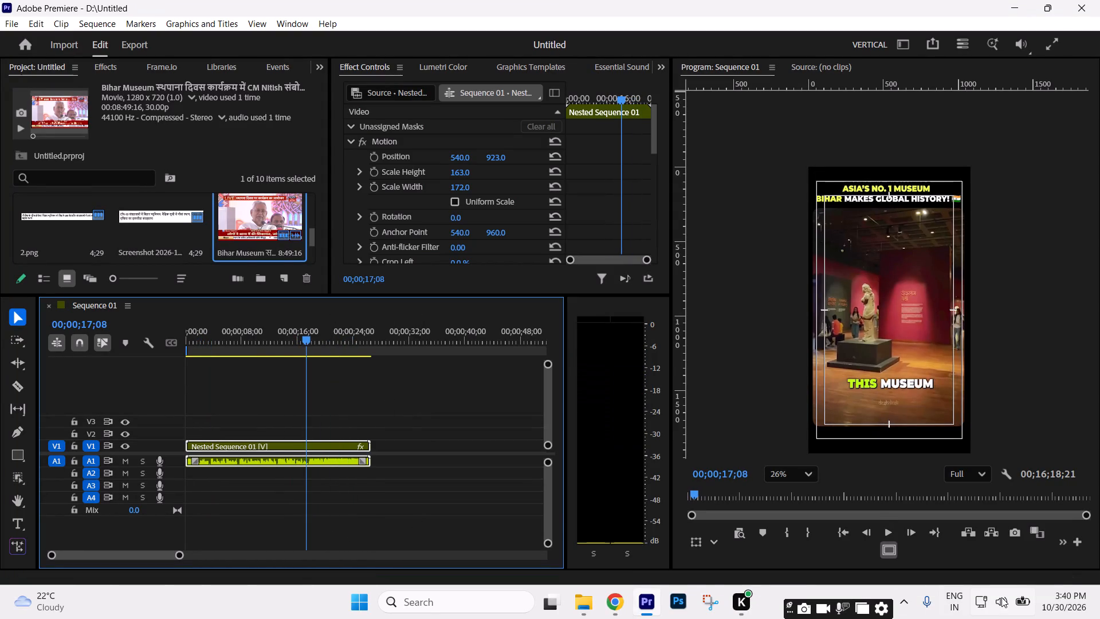
left_click_drag(268, 342, 42, 332)
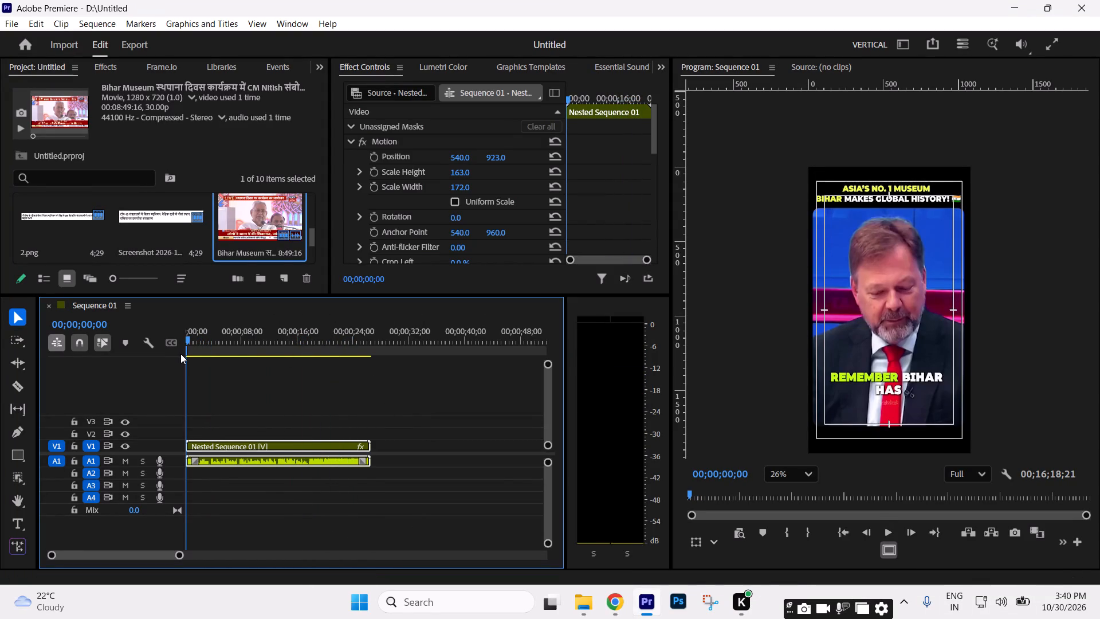
key("space")
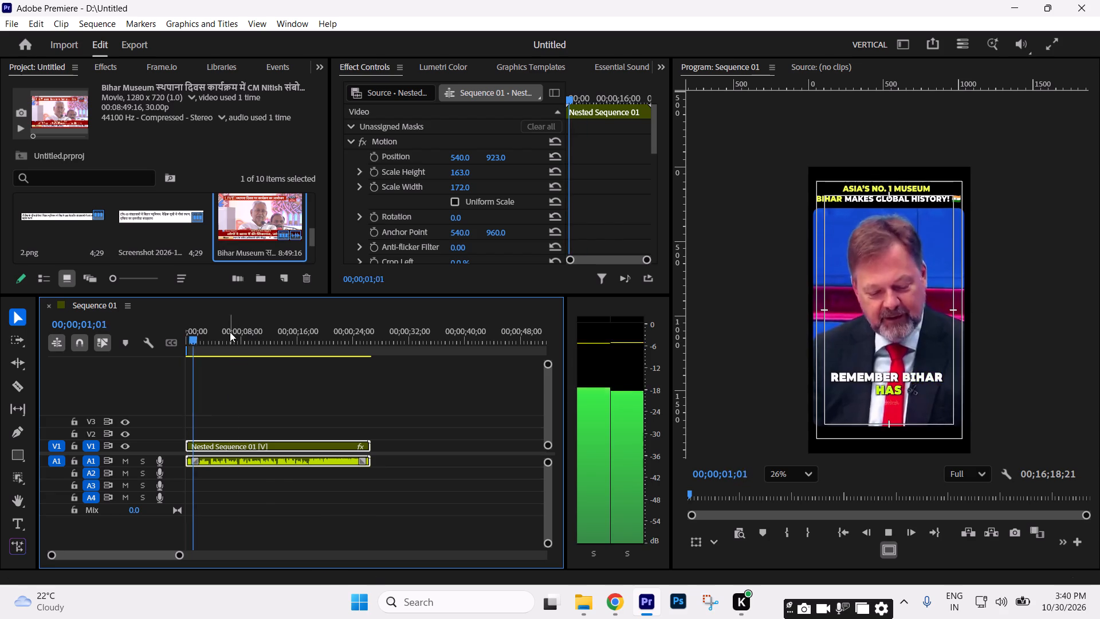
left_click_drag(230, 332, 304, 352)
key("space")
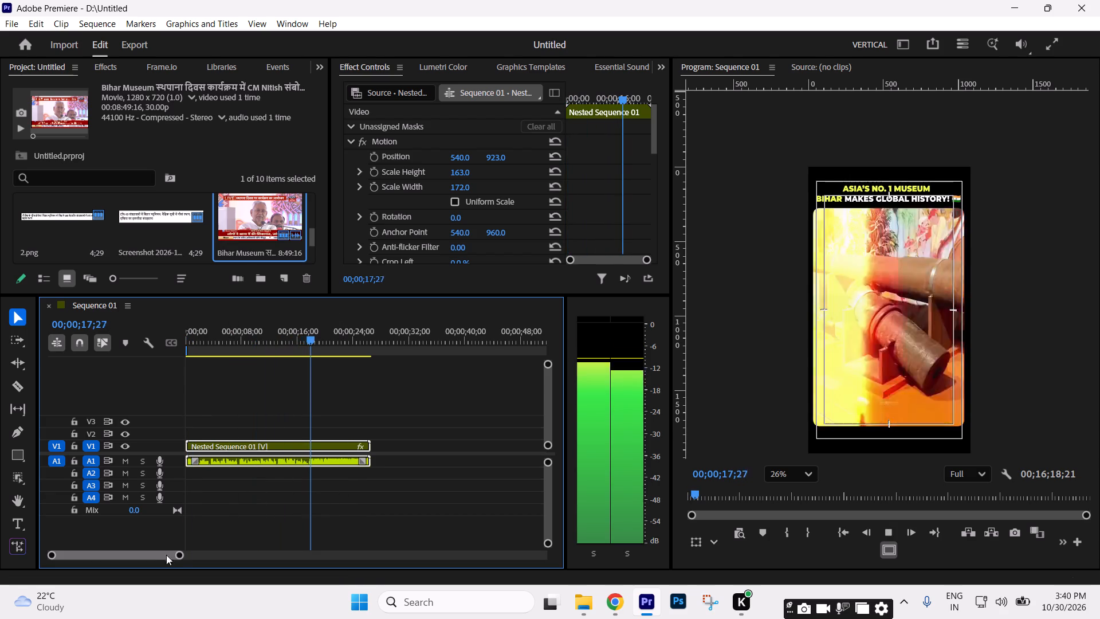
key("space")
left_click_drag(178, 557, 105, 551)
left_click_drag(358, 332, 349, 331)
key("c")
left_click(349, 442)
key("v")
left_click_drag(385, 413, 437, 483)
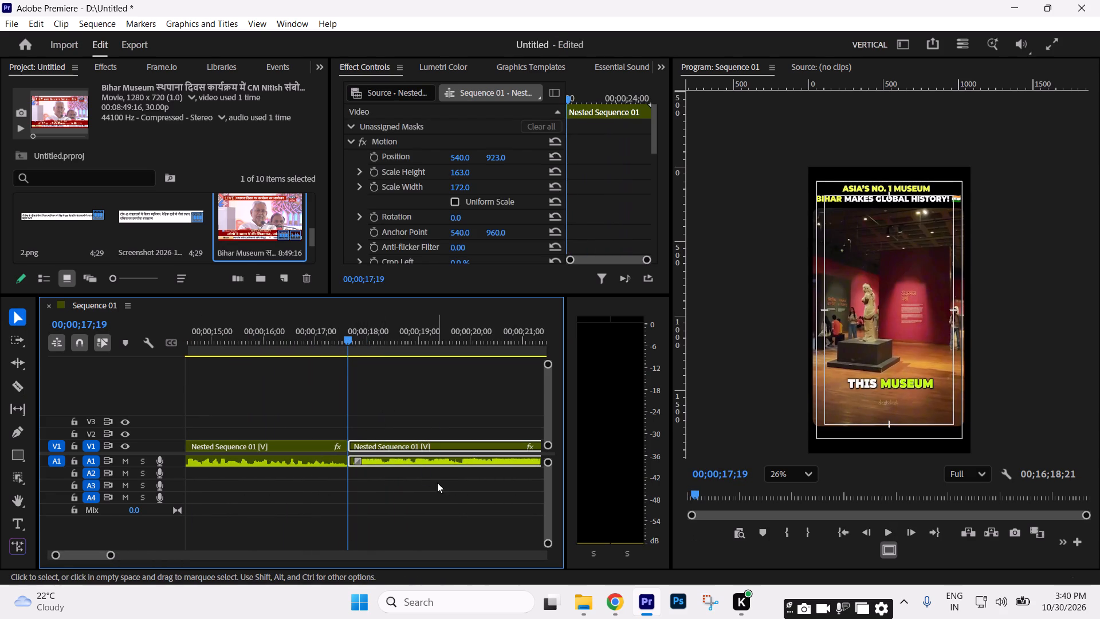
key("Delete")
Apply Fit to Frame to the Hon'ble former Chief Minister clip on V1 and scrub through its picture.
type("--")
type("---")
key("minus")
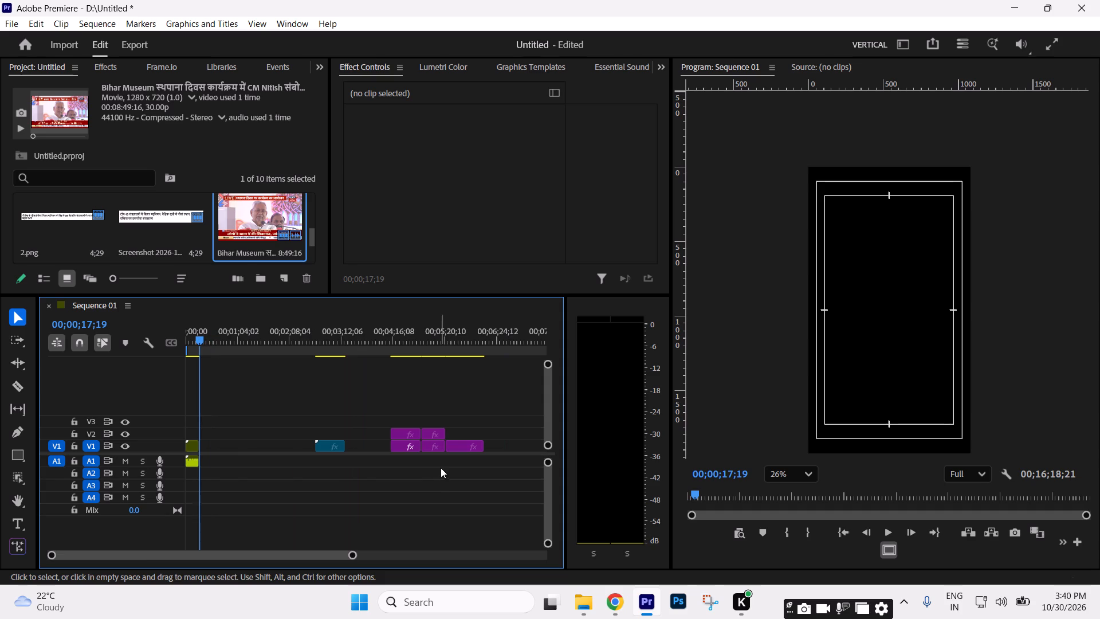
left_click_drag(309, 340, 331, 349)
type("==")
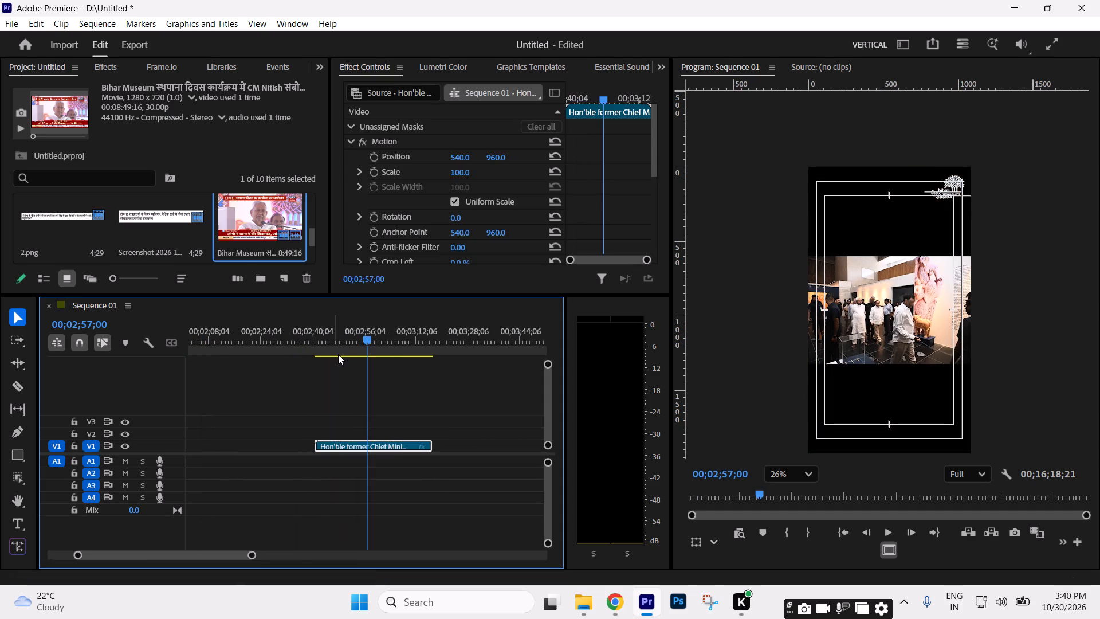
key("minus")
left_click(373, 440)
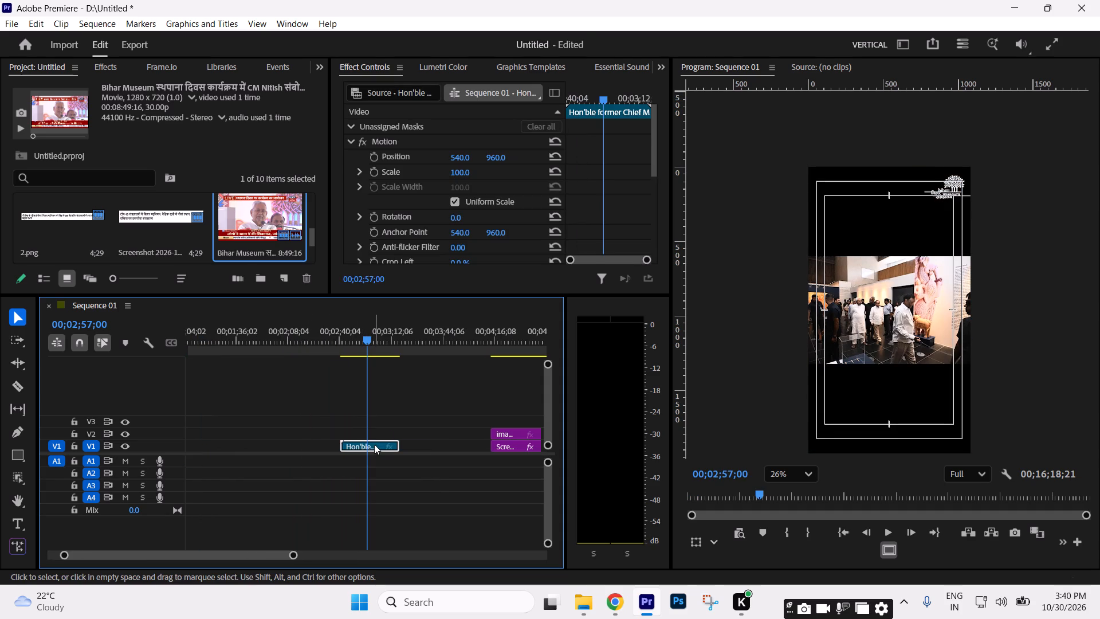
right_click(375, 446)
left_click(416, 544)
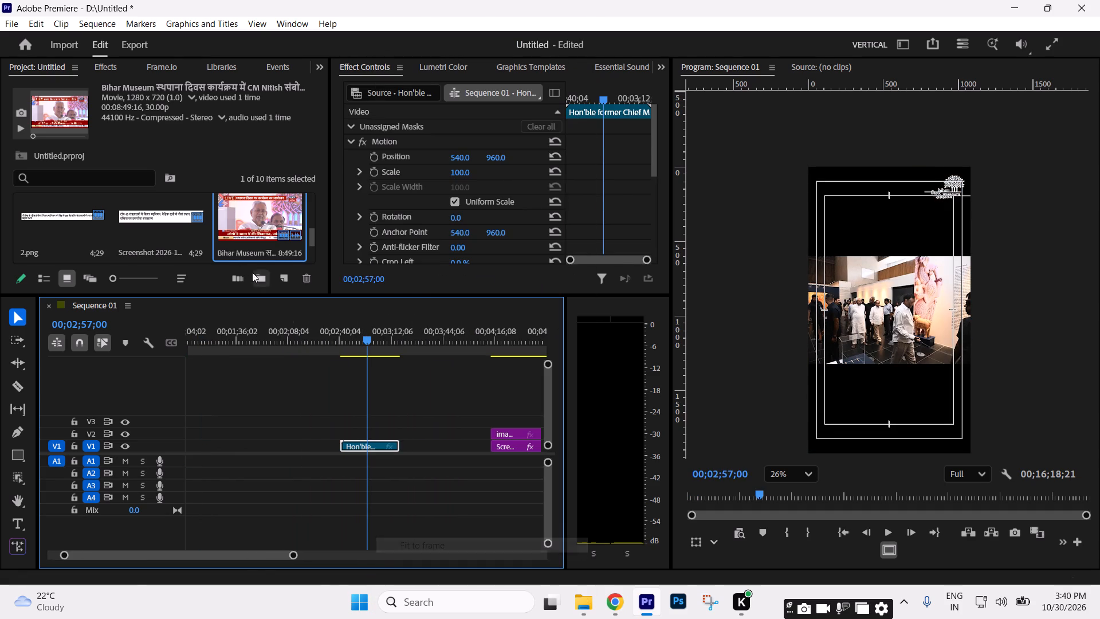
left_click(406, 398)
left_click_drag(429, 406, 361, 457)
left_click_drag(349, 339, 346, 340)
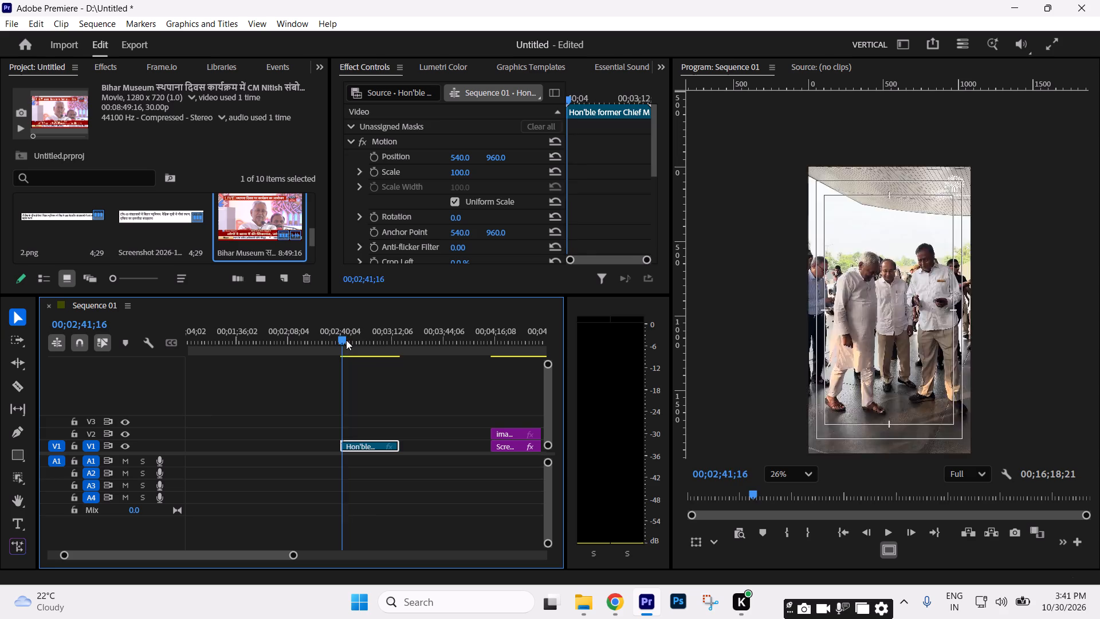
left_click_drag(346, 340, 446, 354)
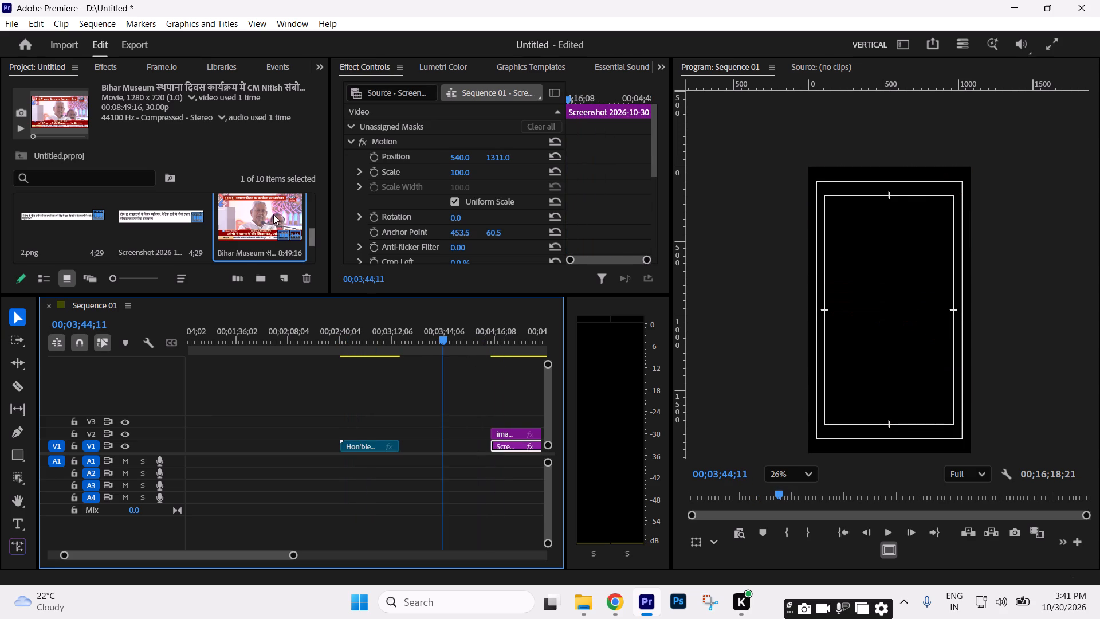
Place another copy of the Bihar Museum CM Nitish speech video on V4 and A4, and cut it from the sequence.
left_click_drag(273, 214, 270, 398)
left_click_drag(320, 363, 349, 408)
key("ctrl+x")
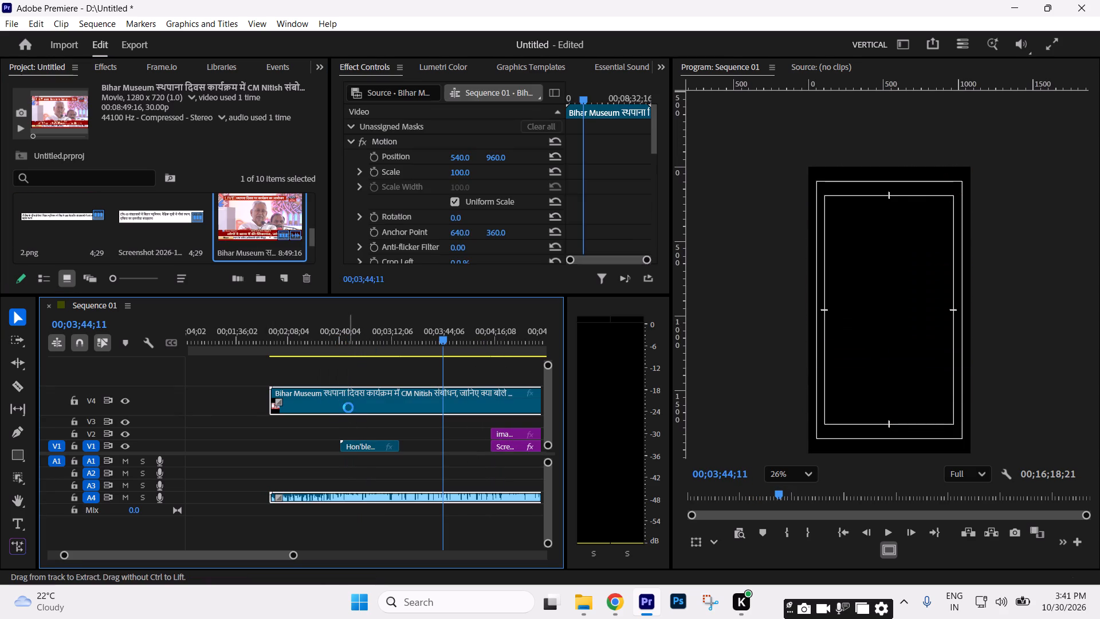
Return the playhead to 00;00;00;00 at the opening Nested Sequence 01 clip.
type("-------")
key("minus")
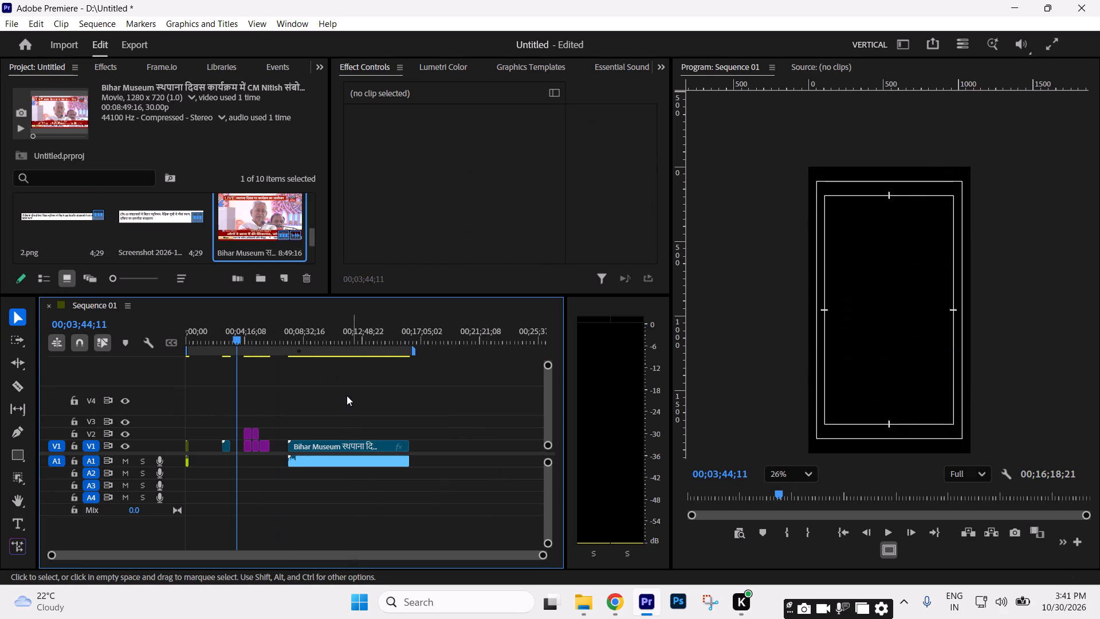
left_click_drag(274, 347, 0, 396)
type("====")
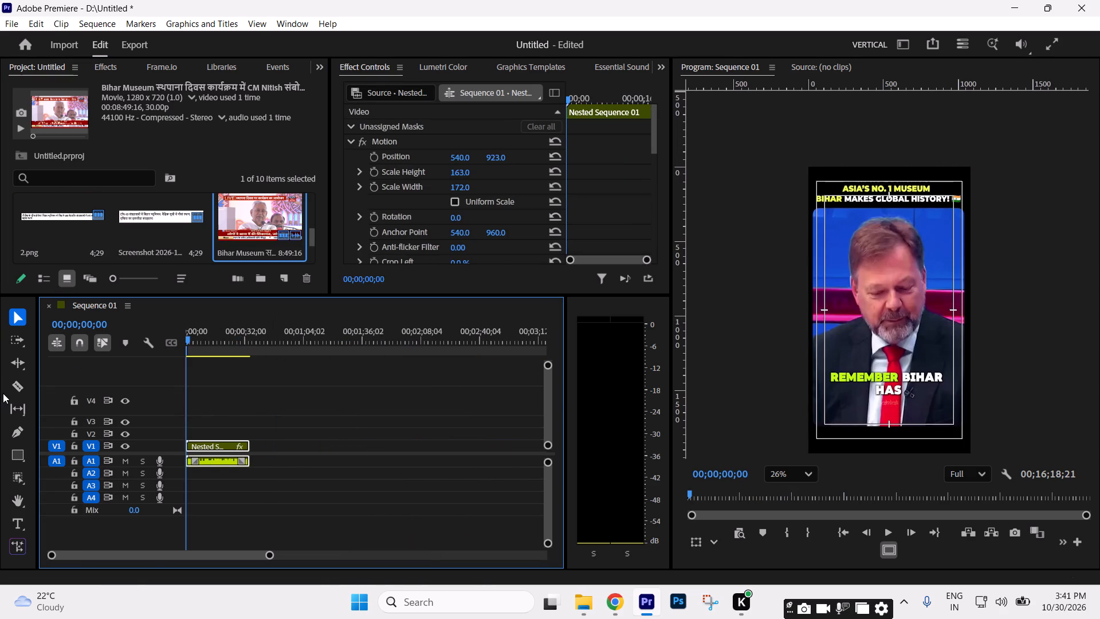
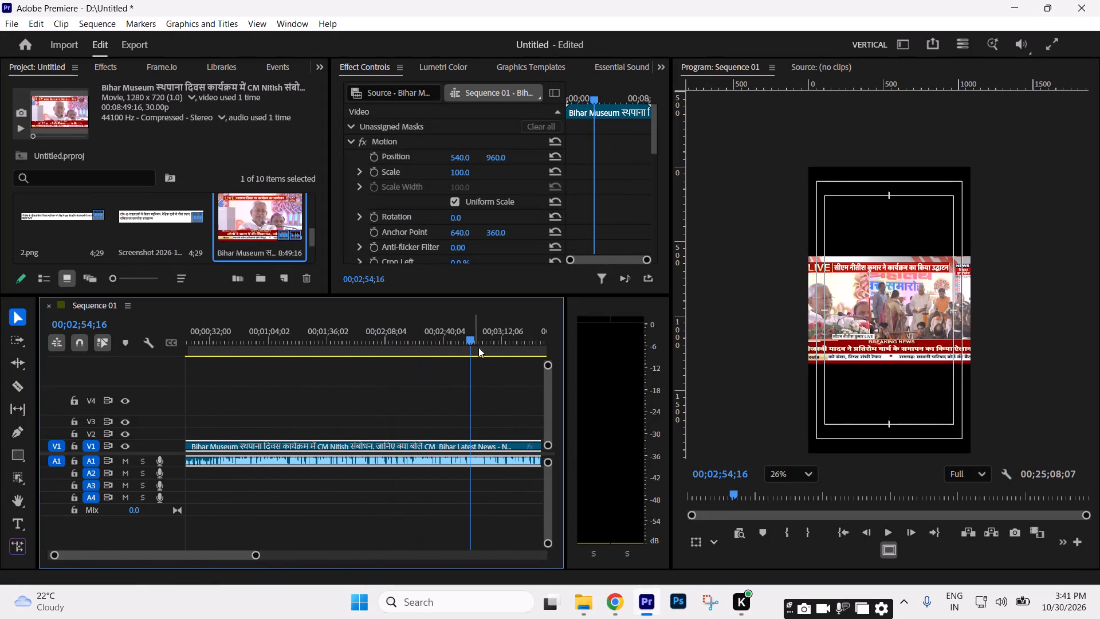
Find the spoken passage in the Bihar Museum CM Nitish speech clip on V1 and split the clip at about 00;04;10.
left_click_drag(257, 557, 323, 555)
left_click_drag(343, 339, 391, 350)
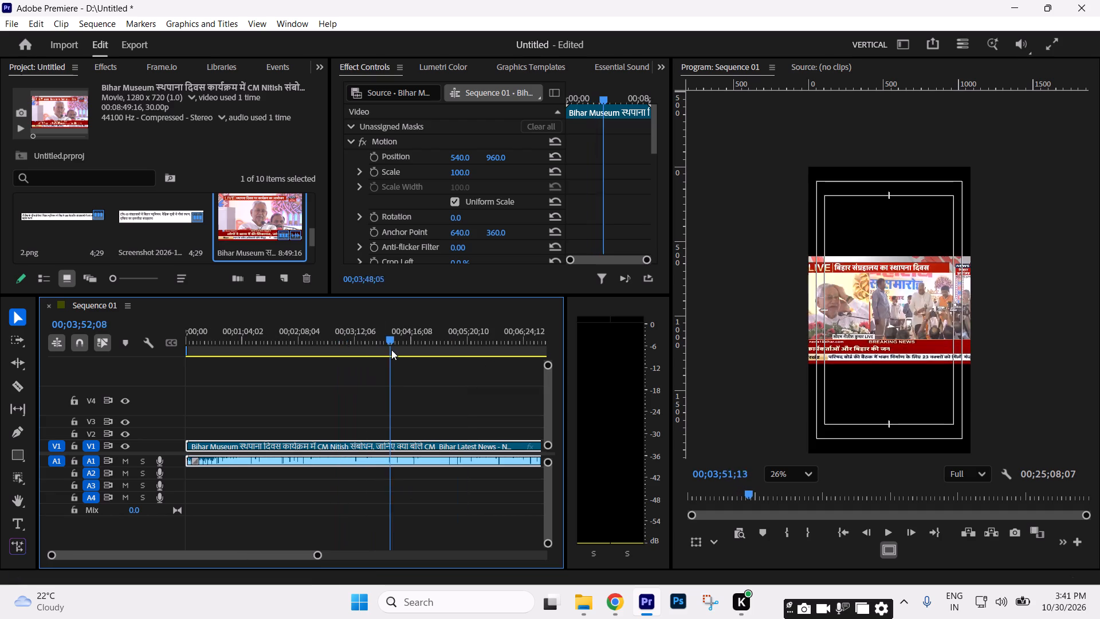
left_click_drag(391, 350, 400, 343)
left_click(443, 390)
left_click_drag(317, 556, 200, 552)
key("space")
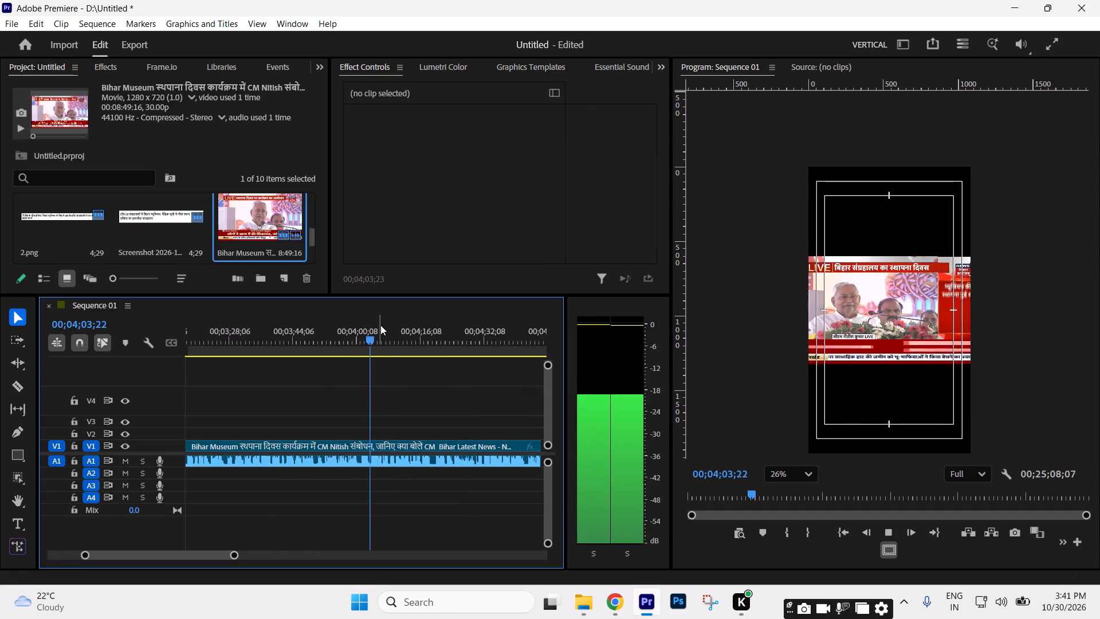
left_click_drag(380, 325, 383, 323)
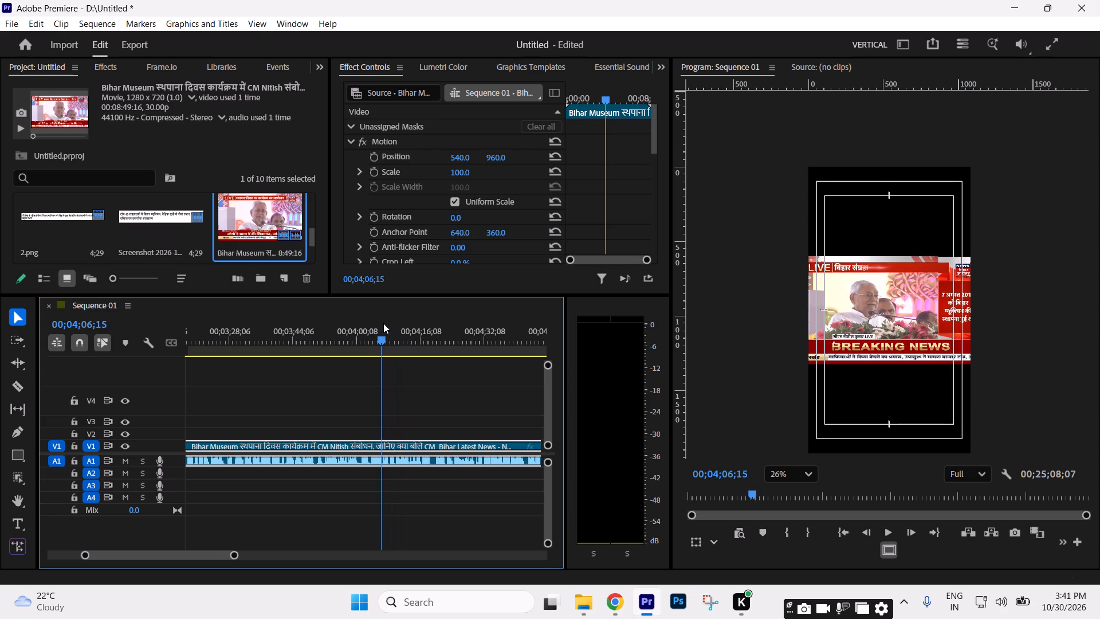
left_click_drag(383, 323, 387, 324)
key("space")
left_click(455, 411)
key("space")
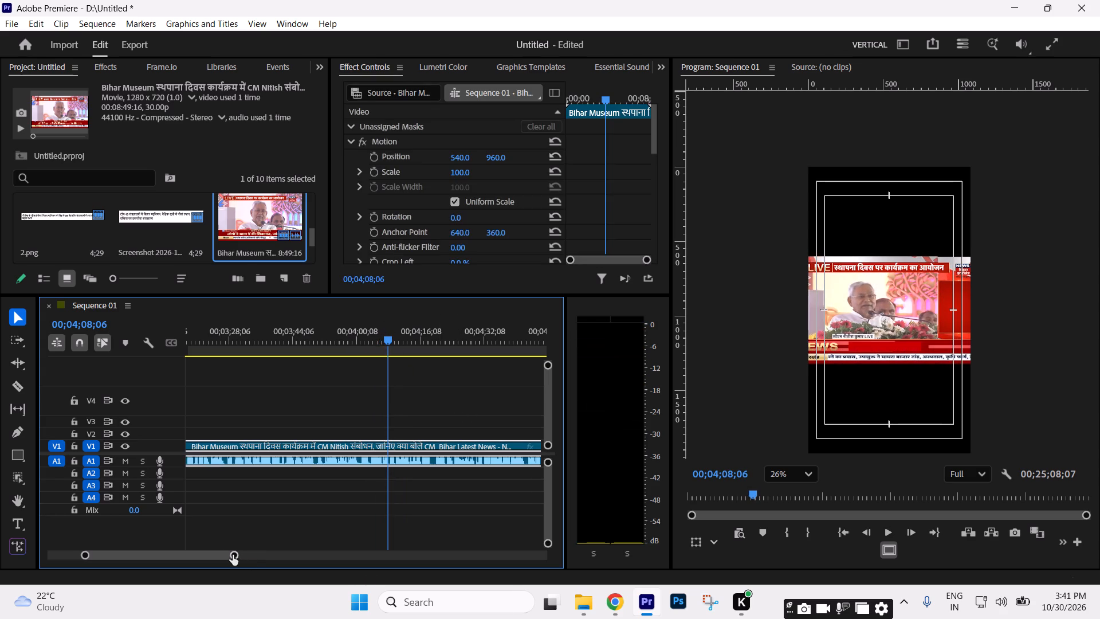
left_click_drag(233, 555, 192, 551)
key("space")
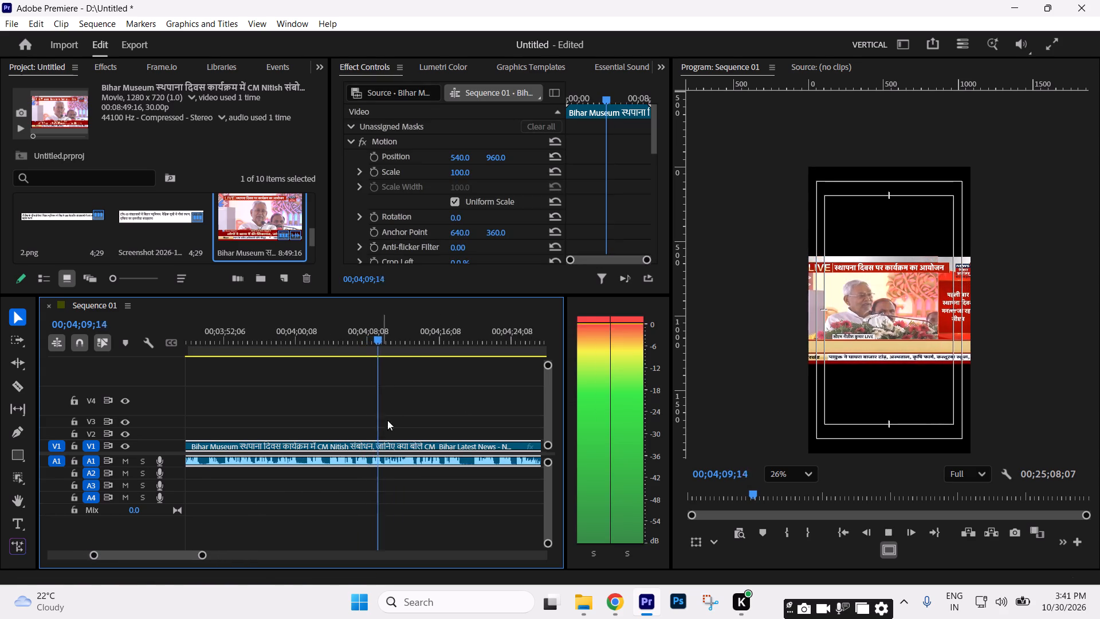
key("space")
key("c")
left_click(382, 447)
key("v")
left_click(452, 398)
Play the CM Nitish speech onward from the new cut to examine where the passage ends.
key("space")
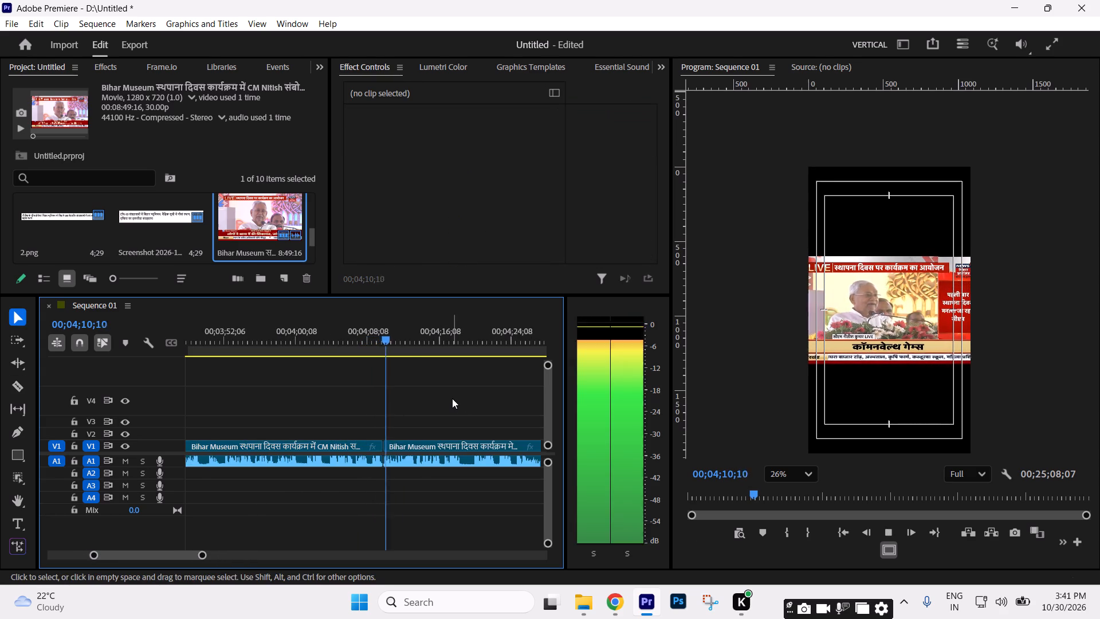
type("==-")
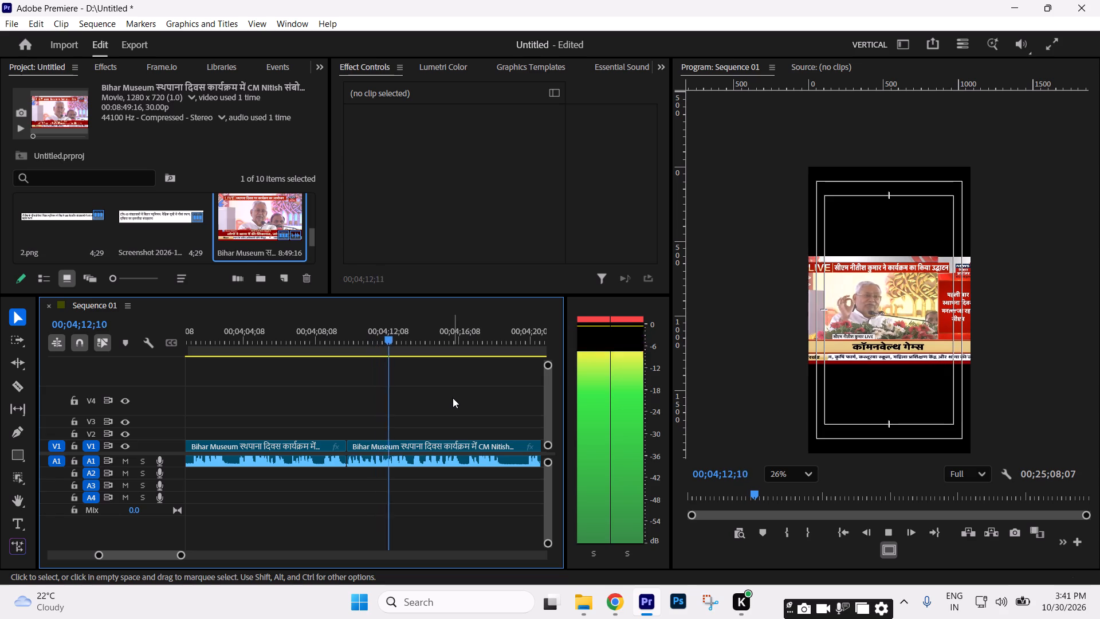
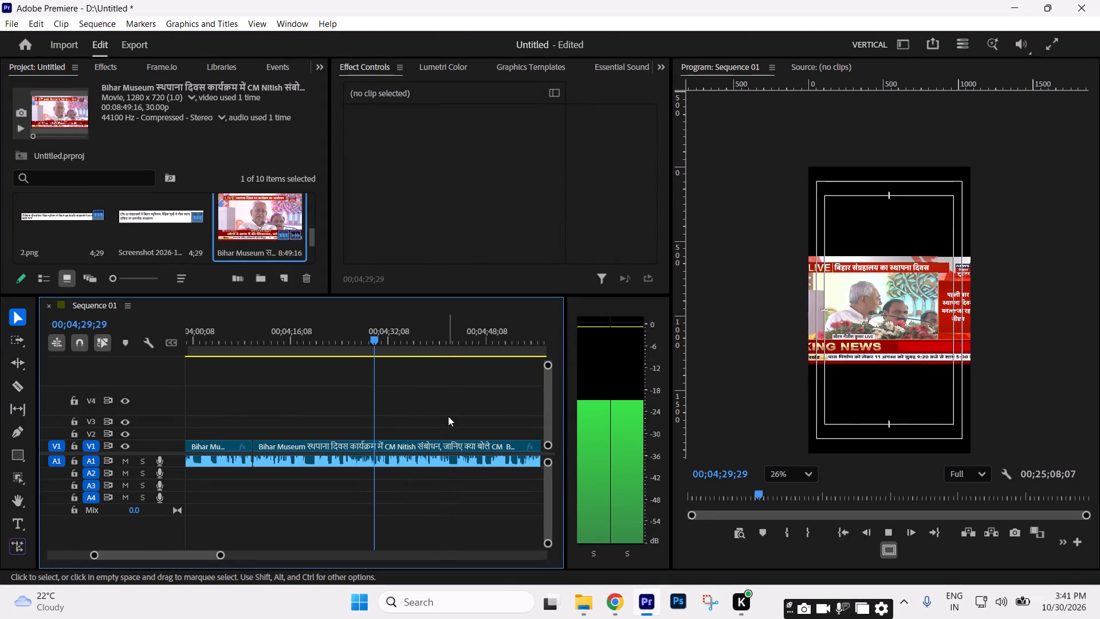
Find where the CM Nitish spoken passage ends and split the speech clip at about 00;05;03;06.
left_click(448, 416)
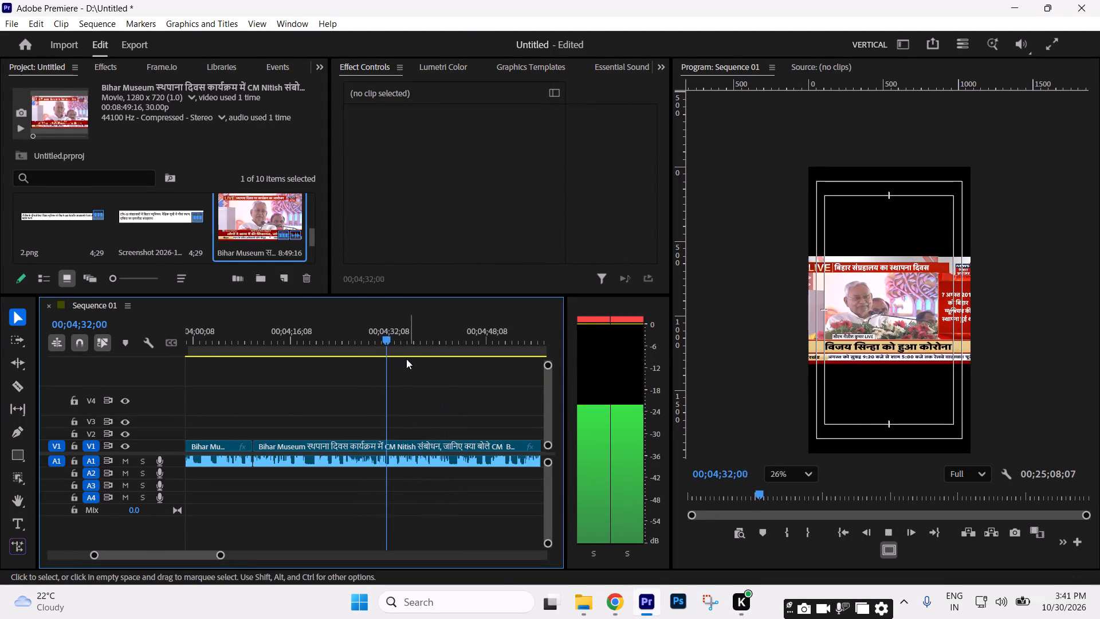
left_click_drag(387, 332, 450, 354)
key("space")
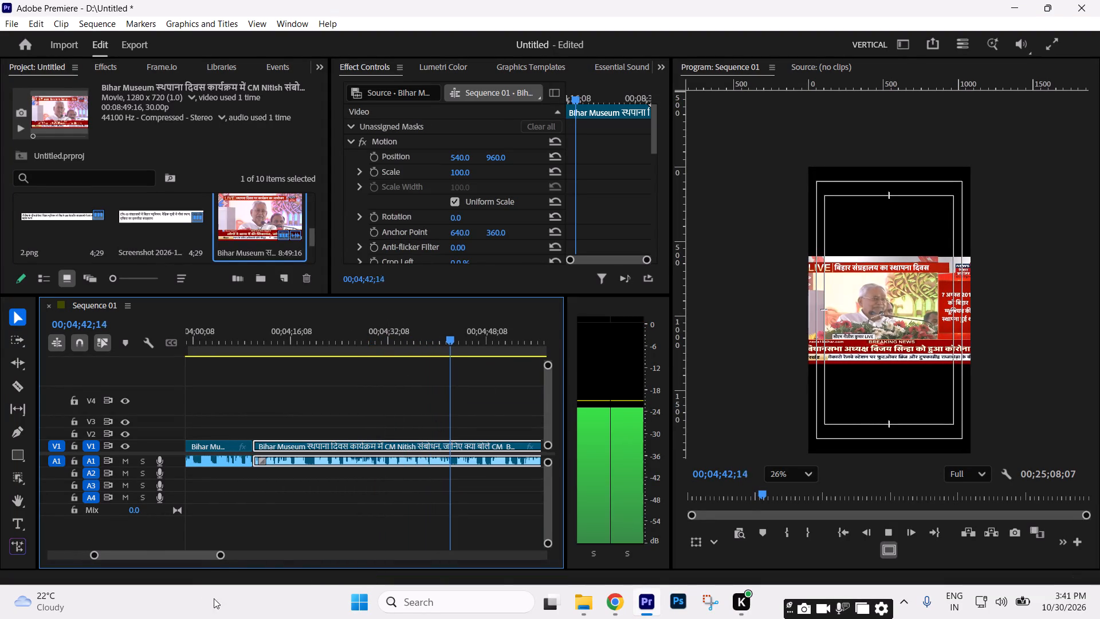
left_click_drag(222, 557, 249, 558)
key("space")
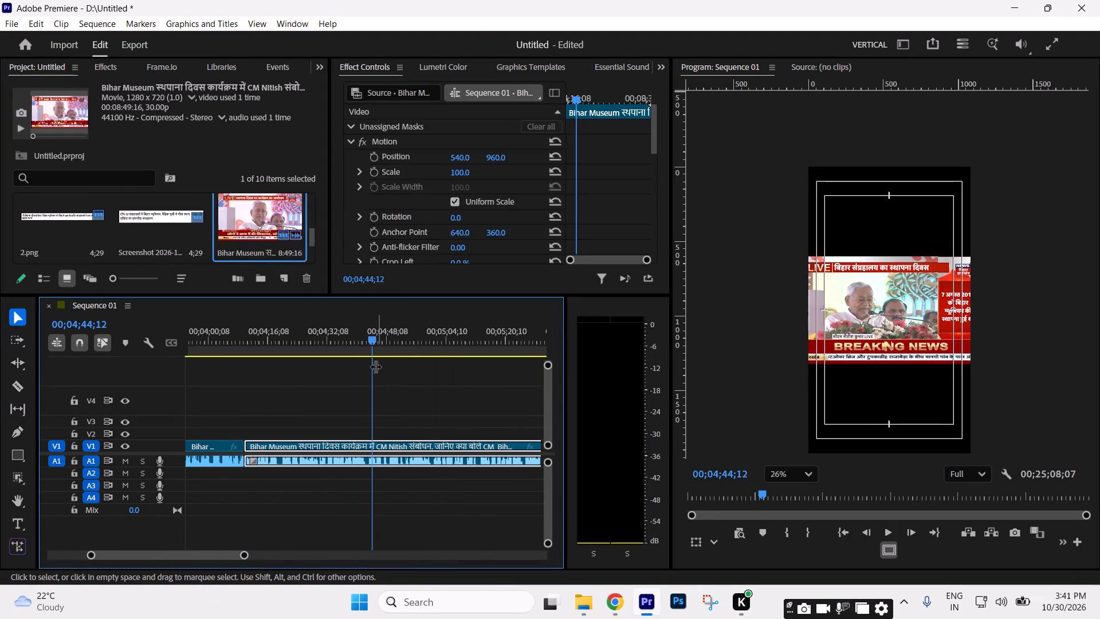
left_click_drag(374, 336, 422, 352)
key("space")
left_click(462, 397)
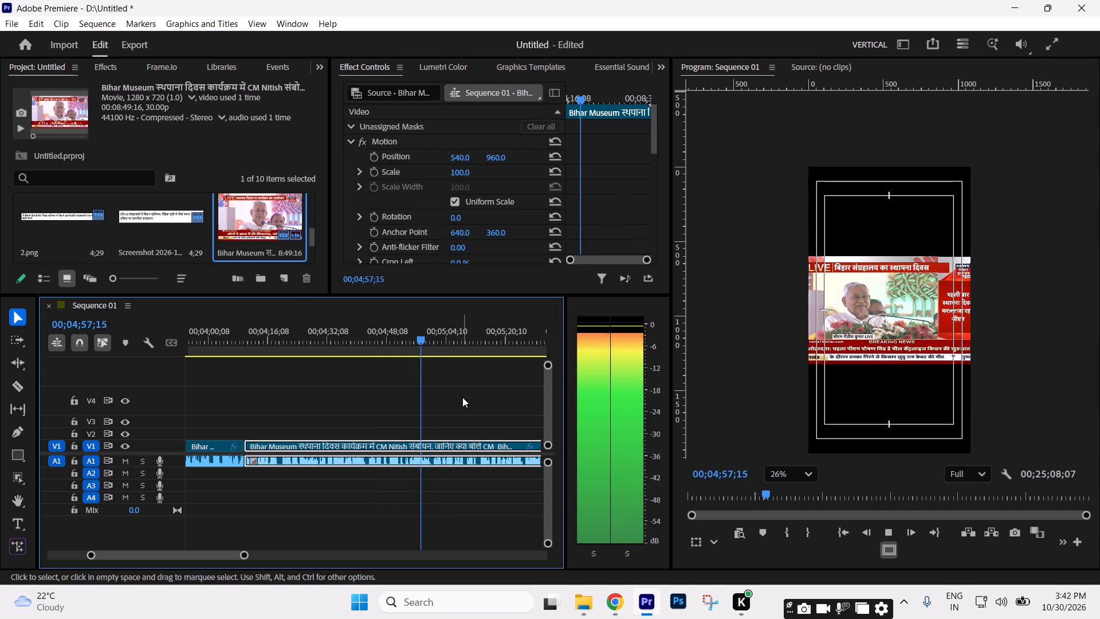
left_click_drag(245, 554, 222, 550)
left_click(422, 406)
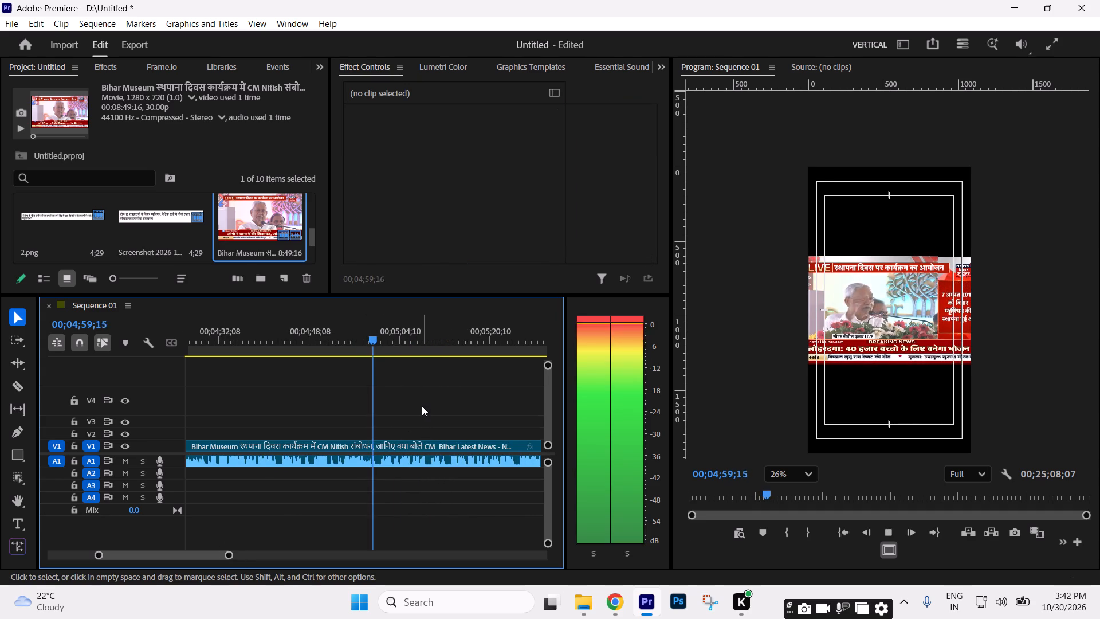
left_click(422, 406)
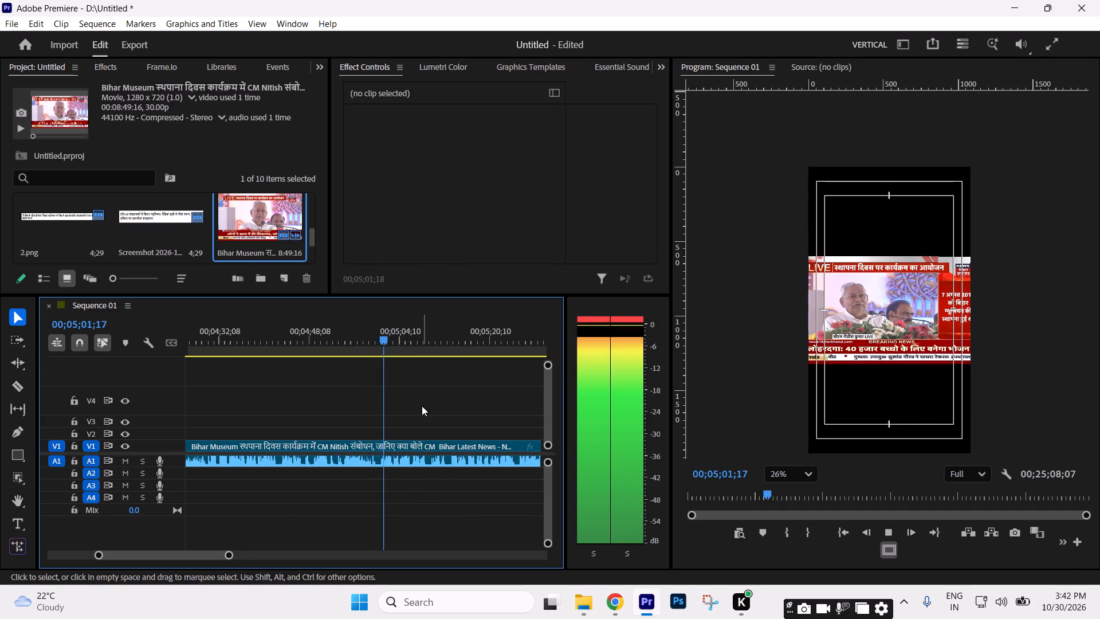
type("=")
key("space")
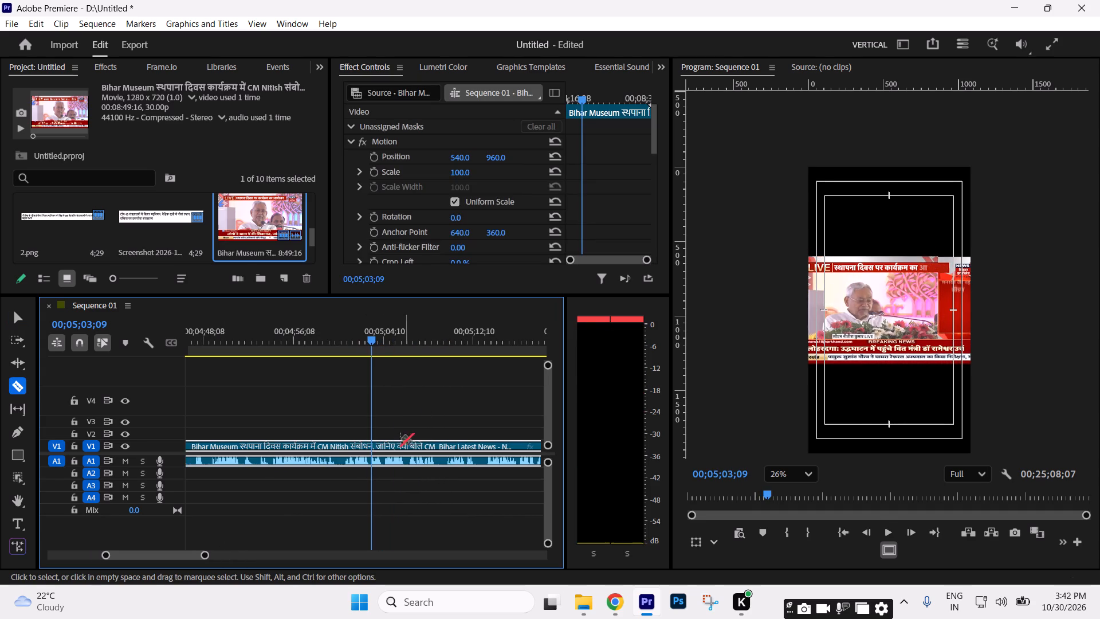
key("c")
key("space")
left_click(372, 338)
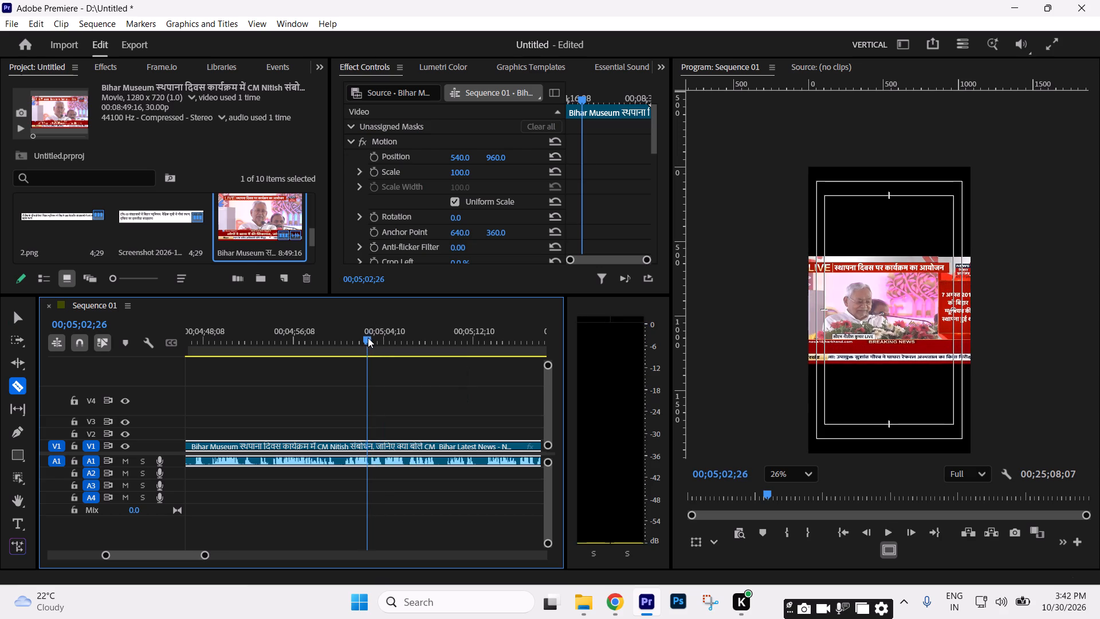
key("space")
key("space")
key("c")
left_click(372, 447)
key("v")
left_click(409, 422)
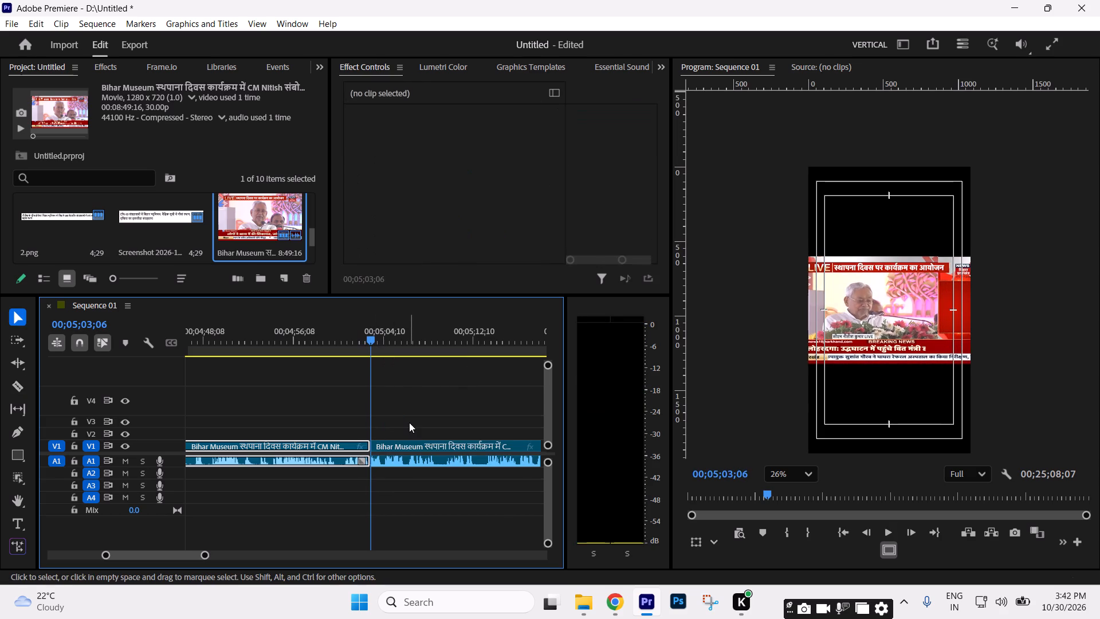
Cut the speech excerpt between the two splits out of the timeline to the clipboard, with its audio.
type("--")
key("minus")
key("minus")
left_click(339, 449)
left_click_drag(340, 405, 356, 459)
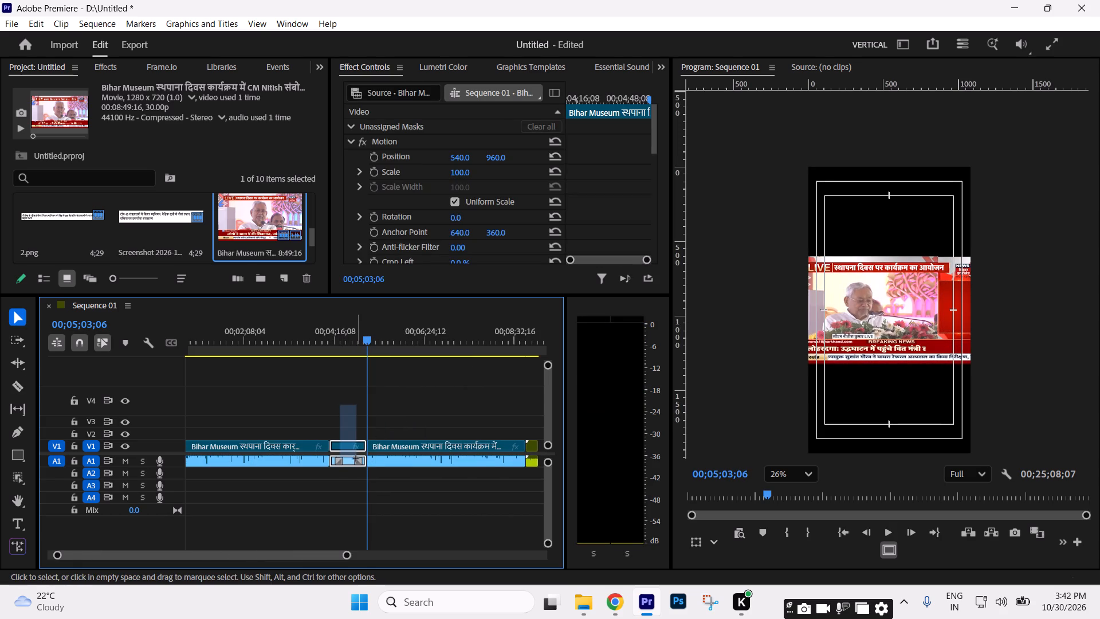
key("ctrl+x")
Delete the leftover CM Nitish speech segments, video and audio, before and after the removed excerpt.
left_click_drag(334, 399, 302, 470)
key("Delete")
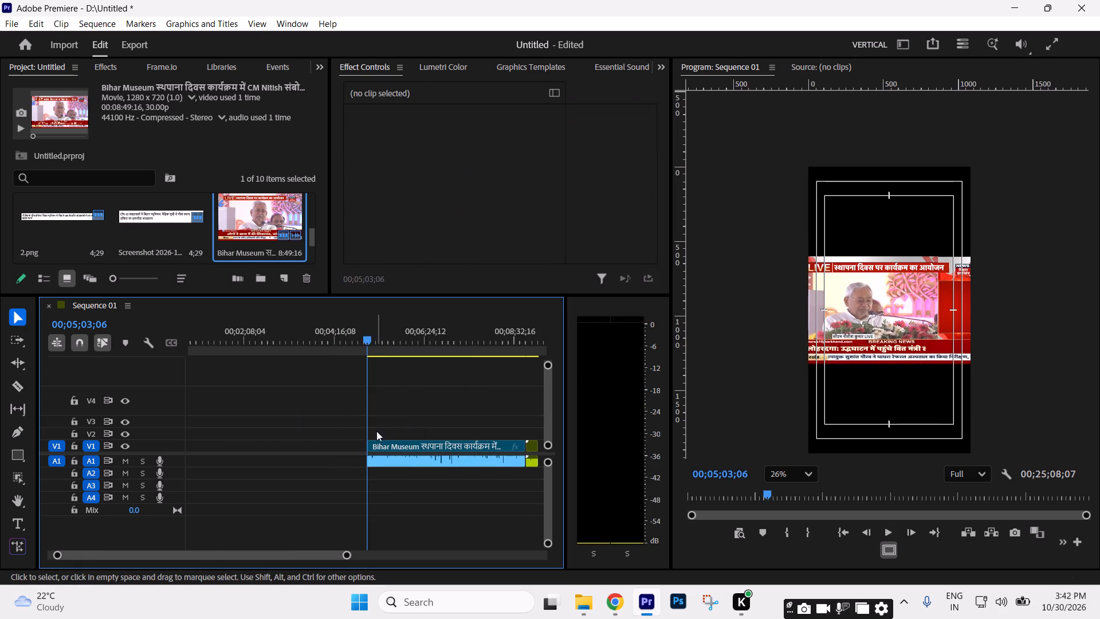
left_click_drag(404, 417, 382, 489)
key("Delete")
Paste the speech excerpt on V1 and A1 directly after the opening nested clip.
key("minus")
key("minus")
key("Down")
key("Down")
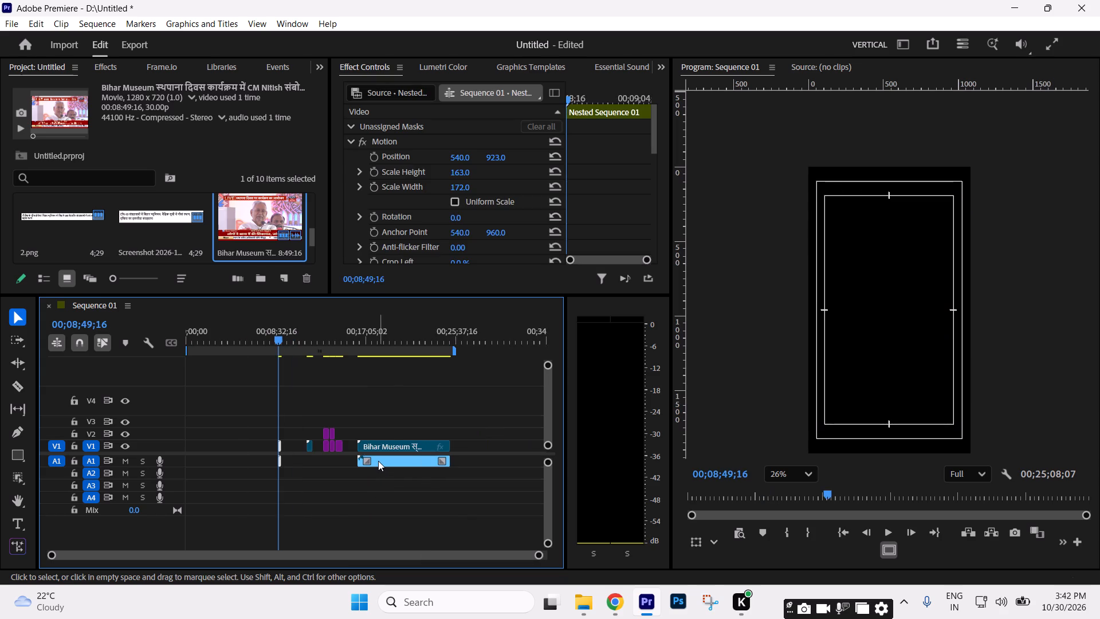
key("Up")
key("Down")
key("ctrl+v")
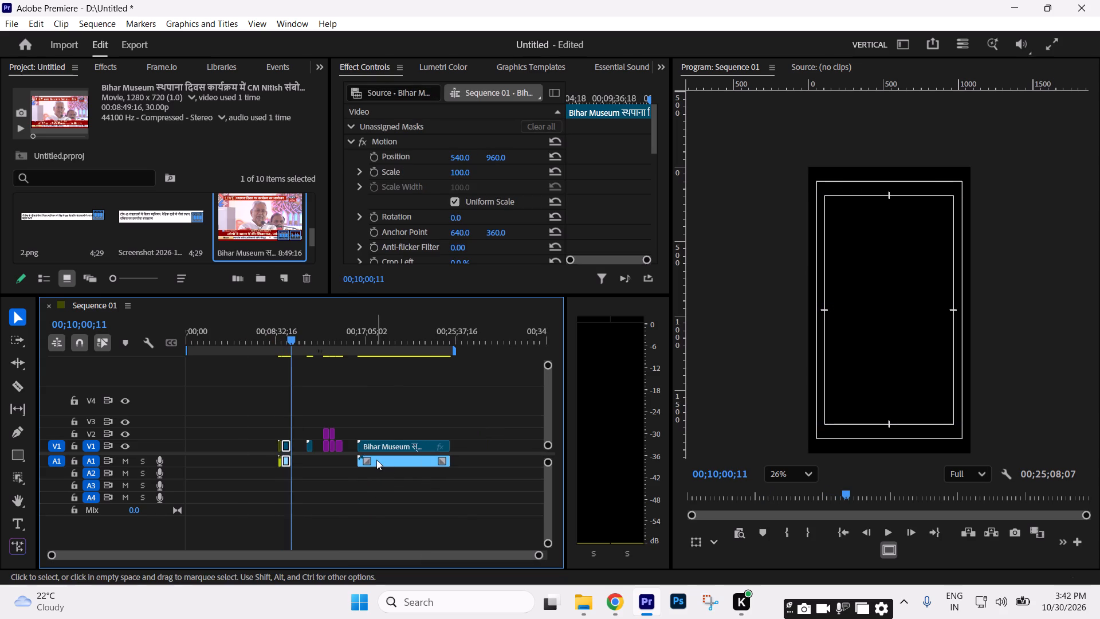
Move the opening nested clip and the speech excerpt together to the sequence start at 00;00;00;00.
left_click_drag(233, 402, 289, 466)
key("ctrl+x")
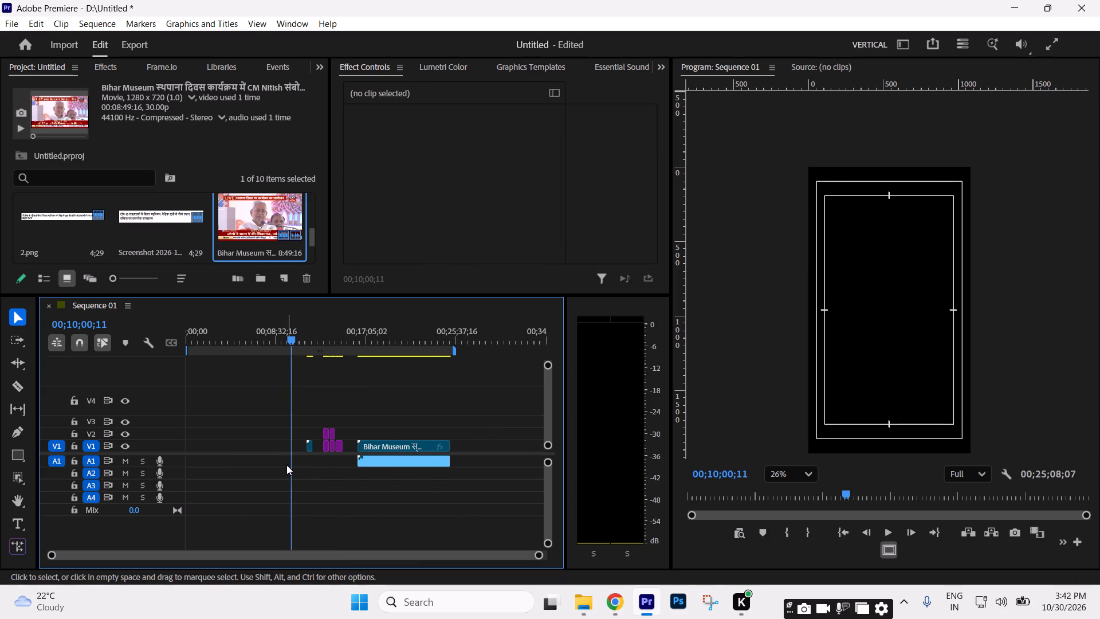
key("Home")
key("equal")
key("ctrl+v")
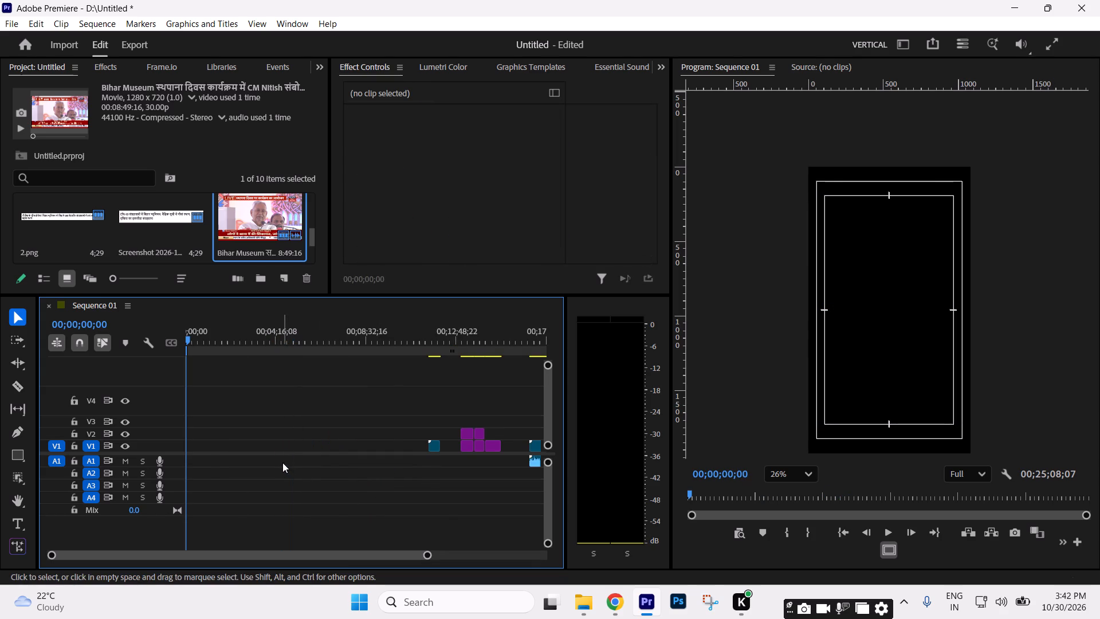
Return the playhead to the sequence start, clear the selection and save the project.
left_click_drag(211, 336, 64, 355)
left_click(203, 391)
key("ctrl+s")
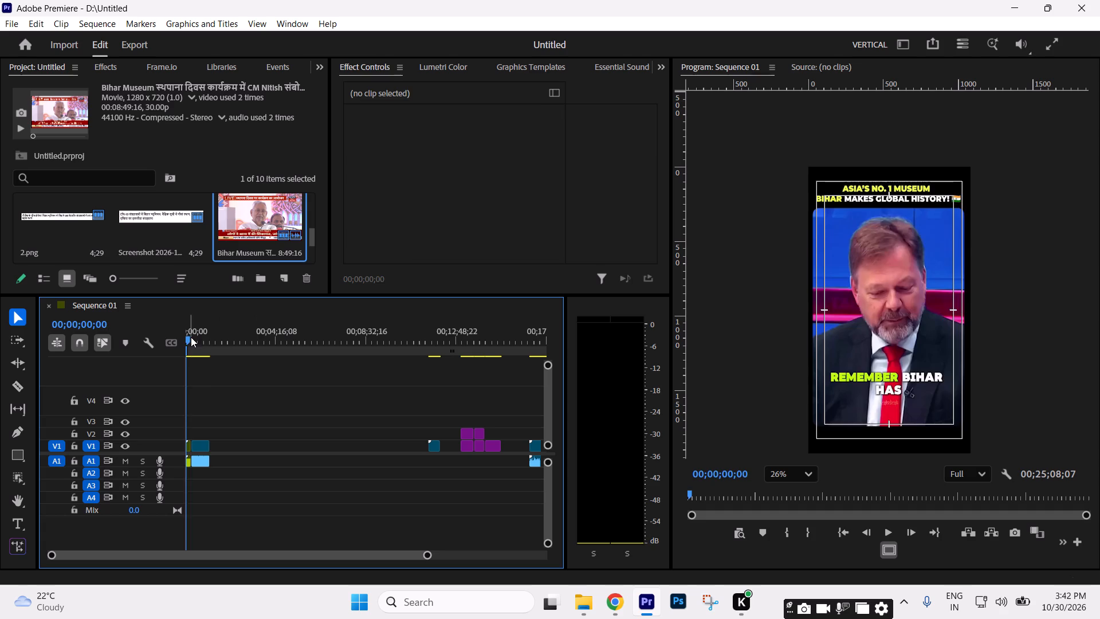
Step through the edit points of the opening nested clip and the speech excerpt to review their placement.
left_click_drag(194, 337, 206, 340)
key("Down")
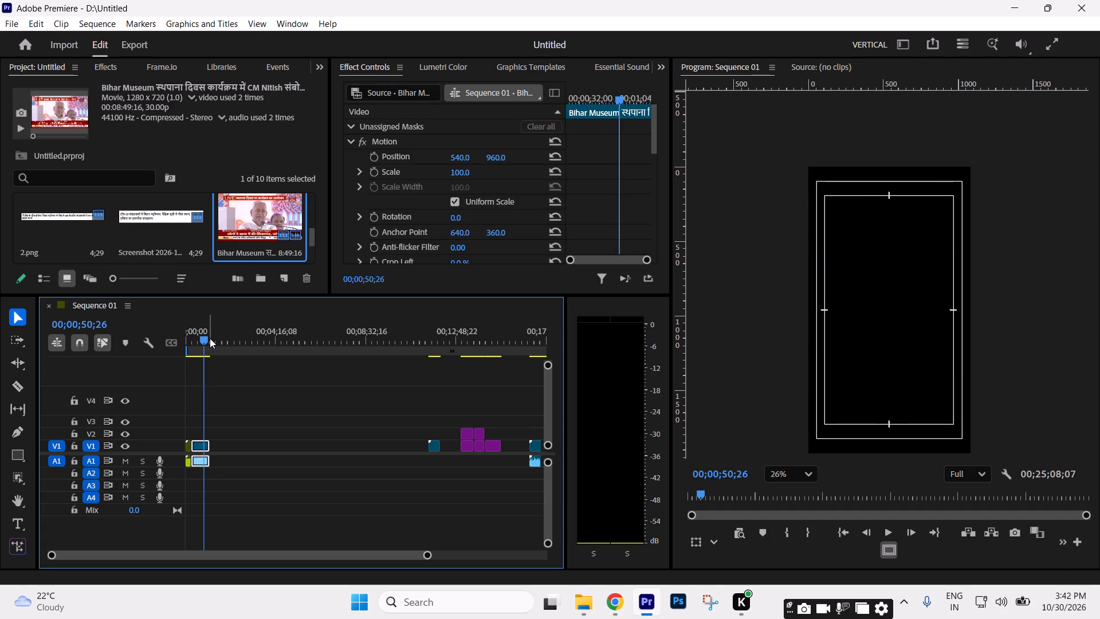
key("Up")
key("Up")
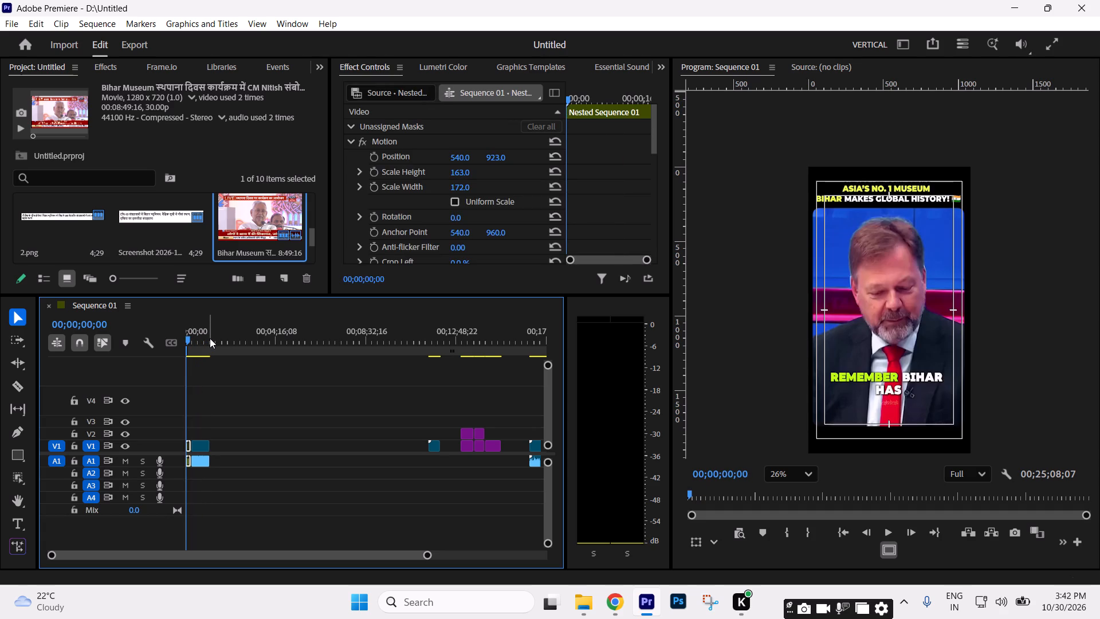
key("Down")
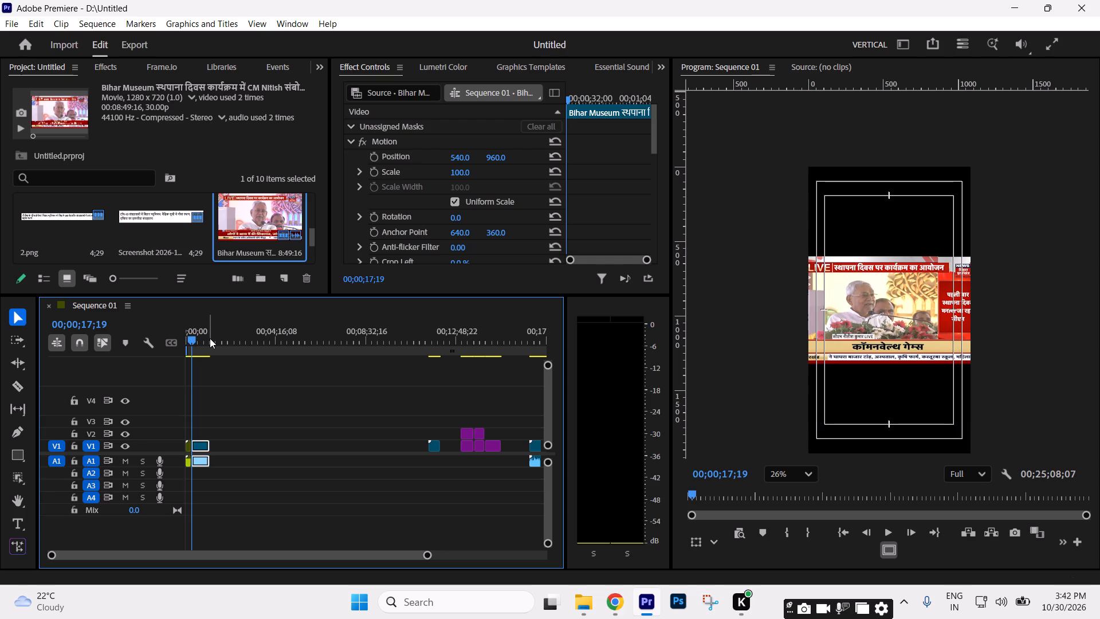
key("Down")
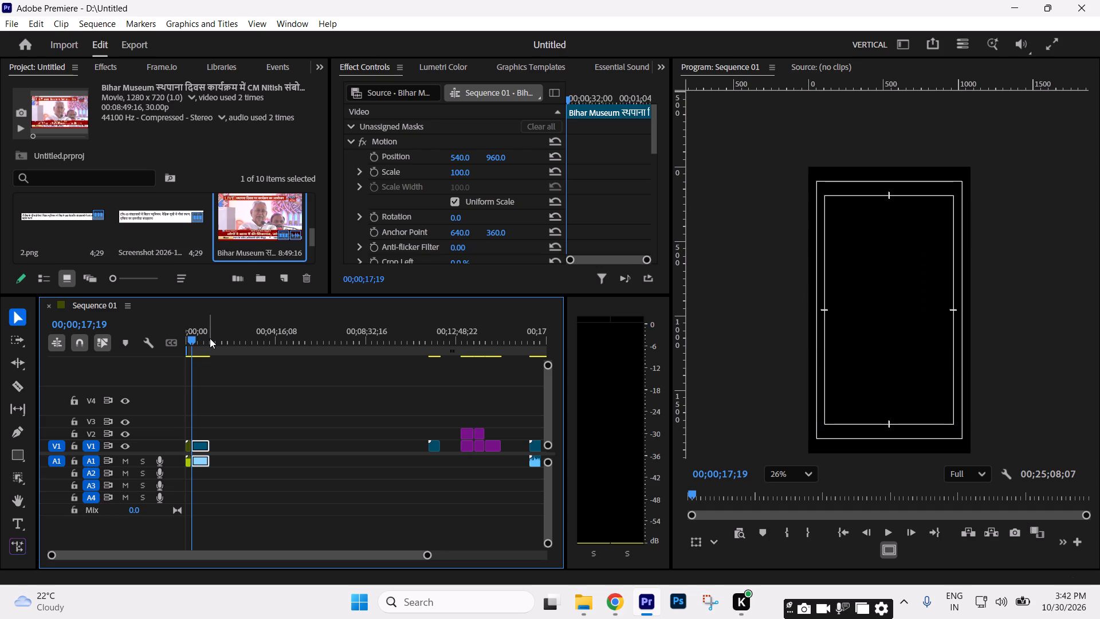
key("Down")
key("Up")
key("Up")
key("Up")
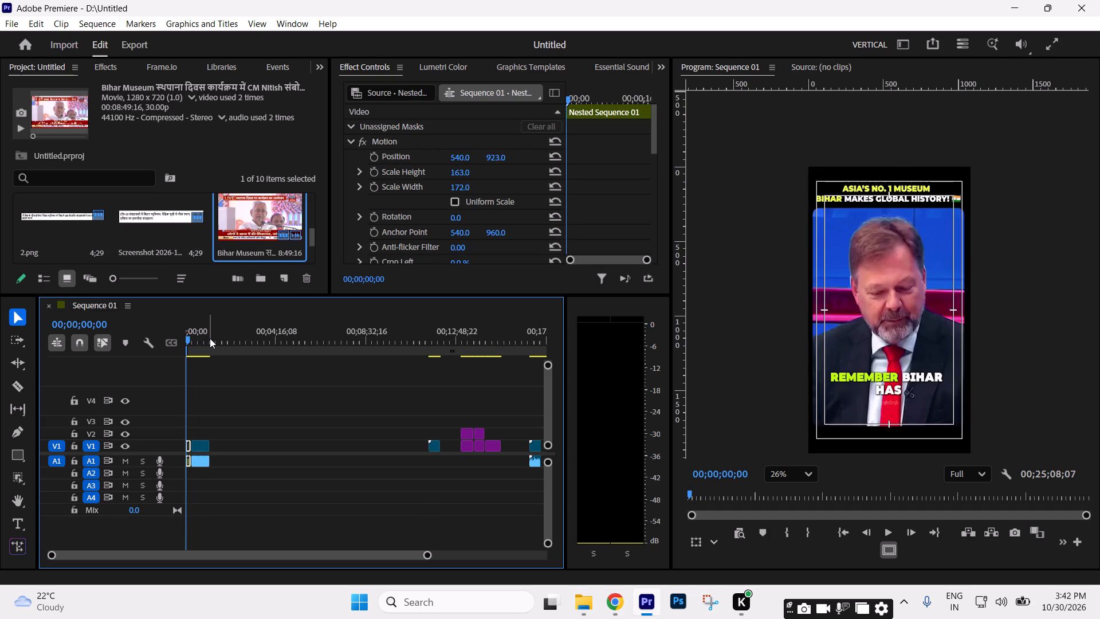
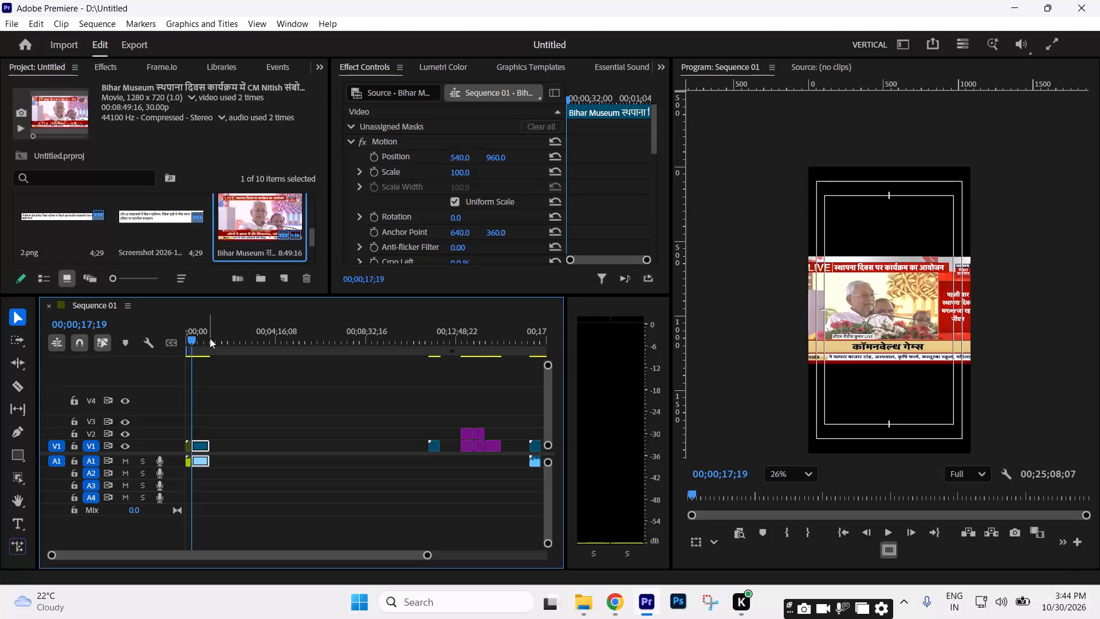
Mark the speech excerpt's range with an In point at 00;00;17;19 and an Out point at 00;01;10;25, then return the playhead to its start.
key("i")
key("Down")
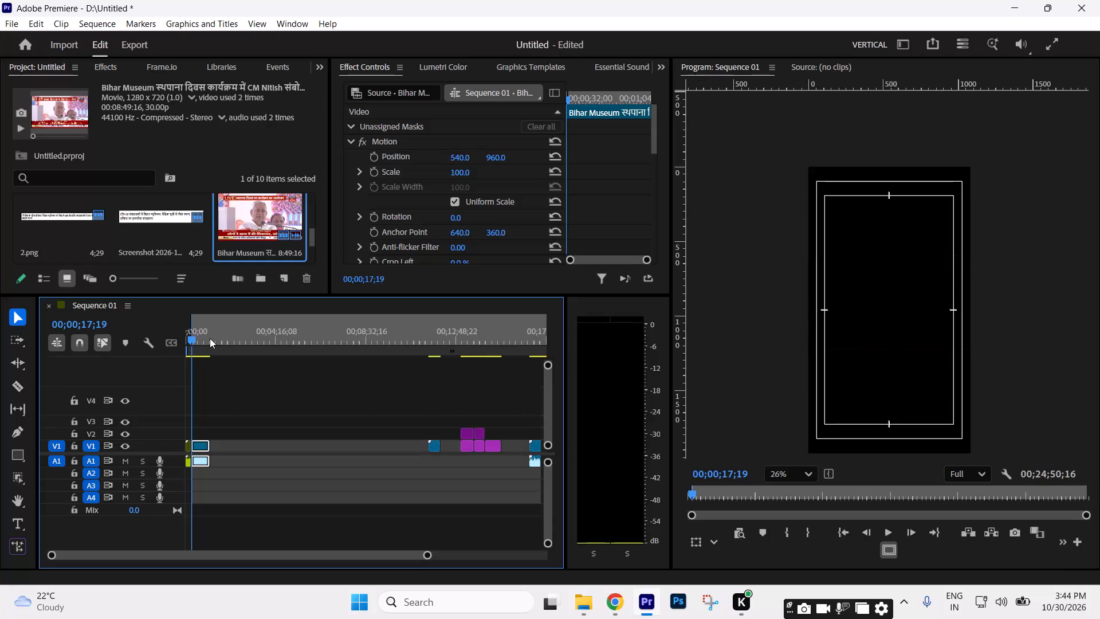
key("o")
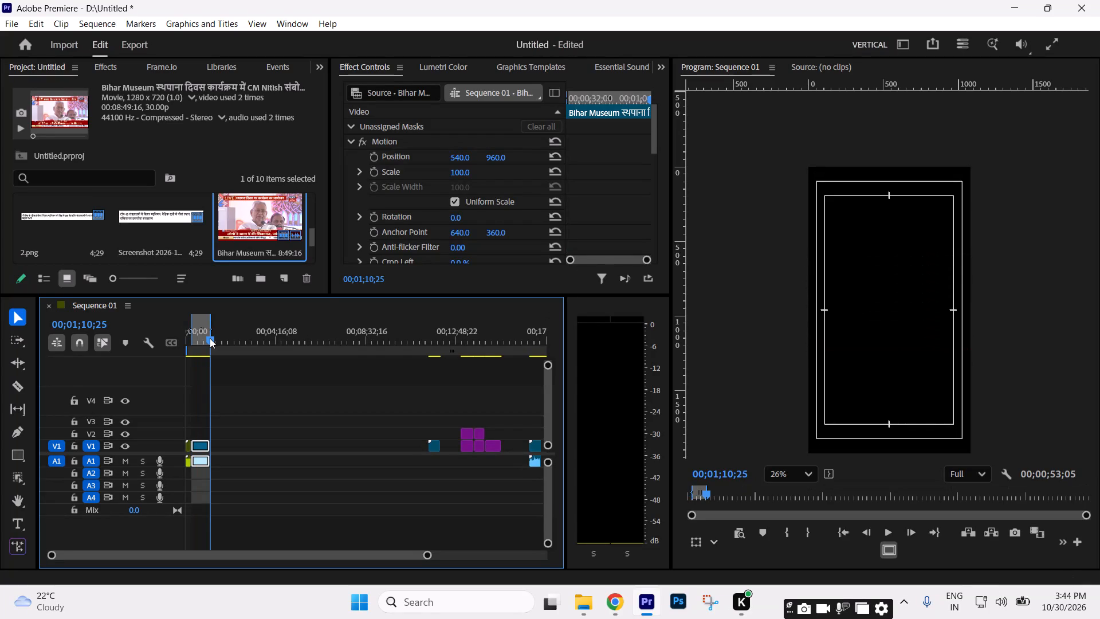
key("Up")
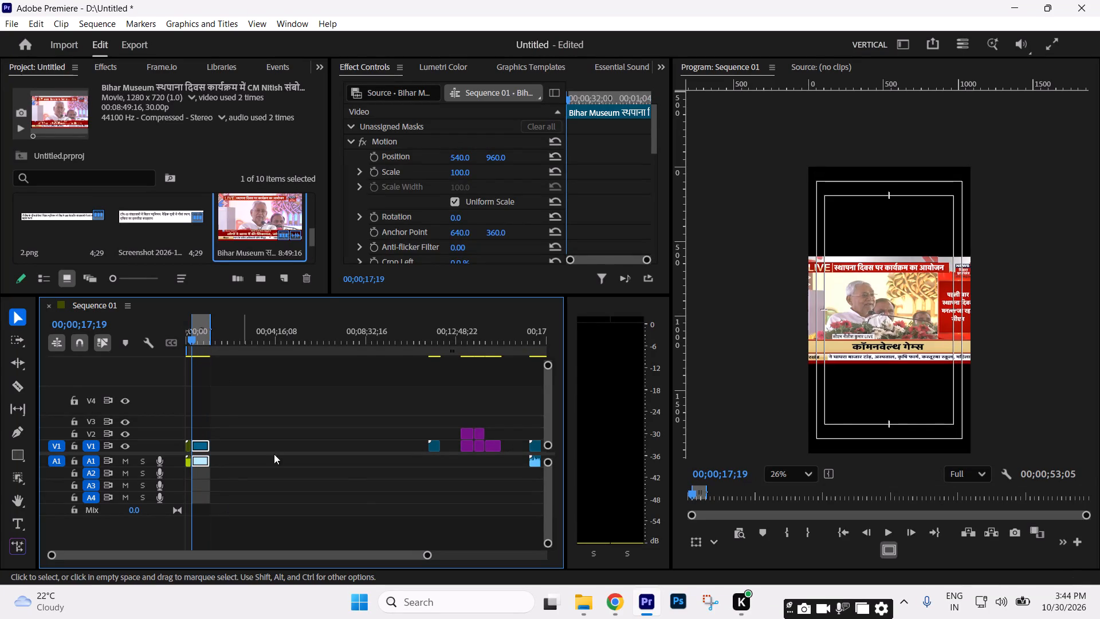
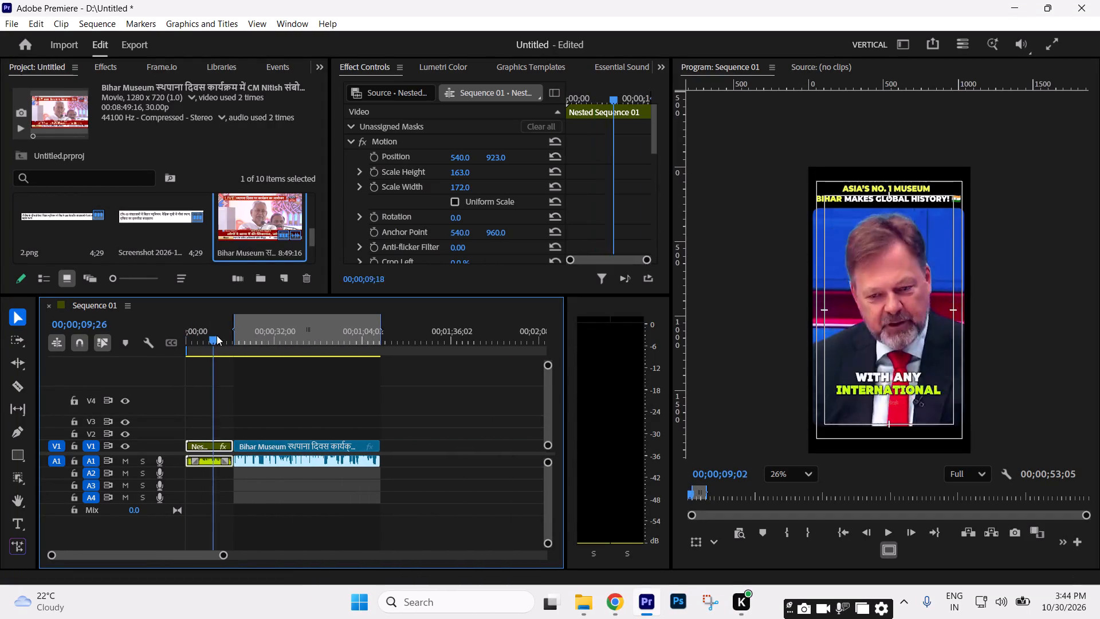
Move the sequence's In point to the very beginning, at 00;00;00;00, so the marked range also includes the opening clip.
left_click_drag(217, 335, 269, 340)
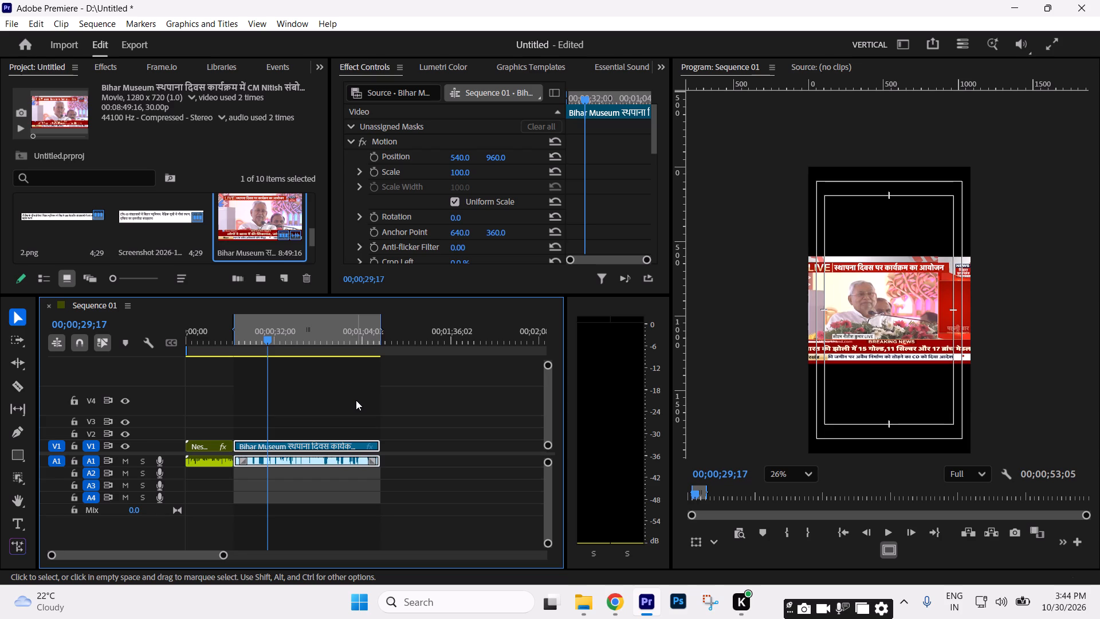
left_click_drag(215, 331, 5, 361)
left_click(267, 395)
key("Up")
key("i")
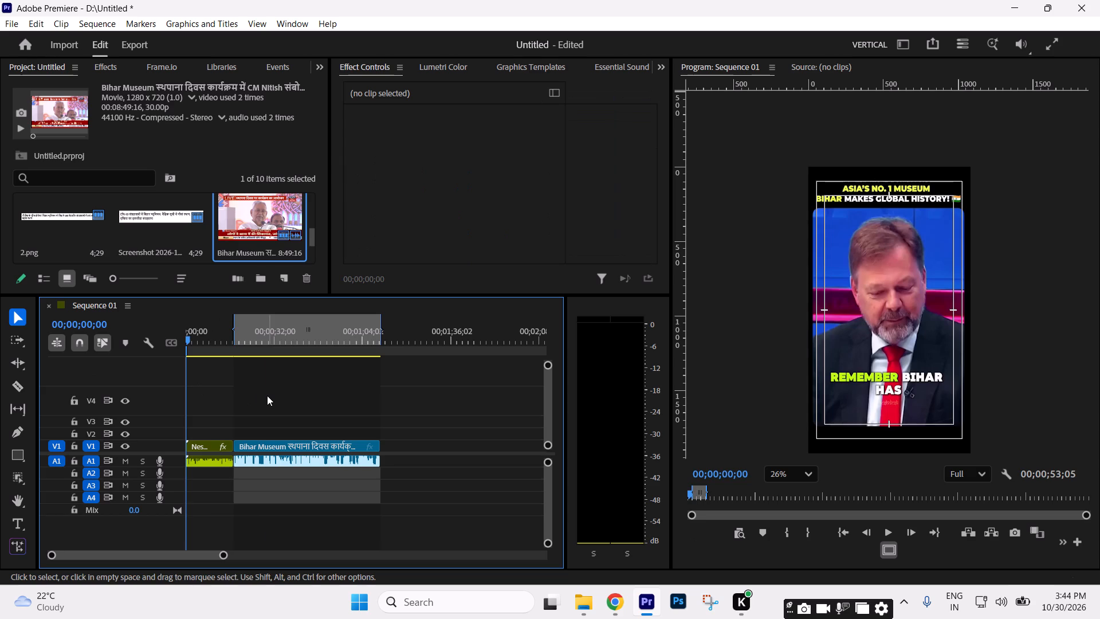
Place the playhead at 00;00;28;08 within the speech clip and save the project.
left_click_drag(213, 335, 266, 347)
left_click(384, 391)
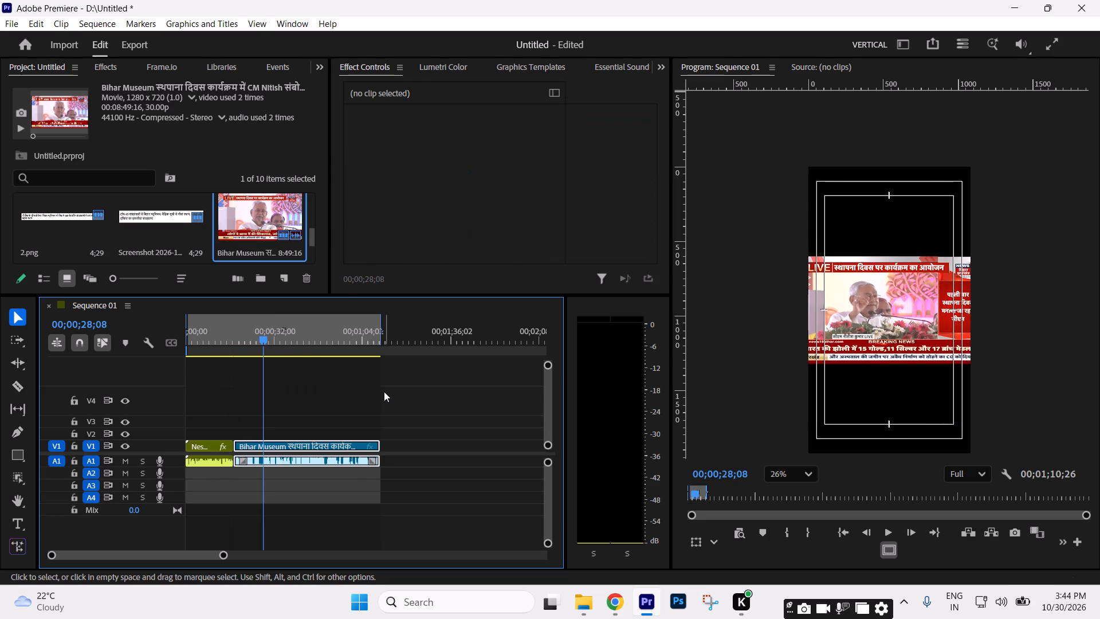
key("ctrl+s")
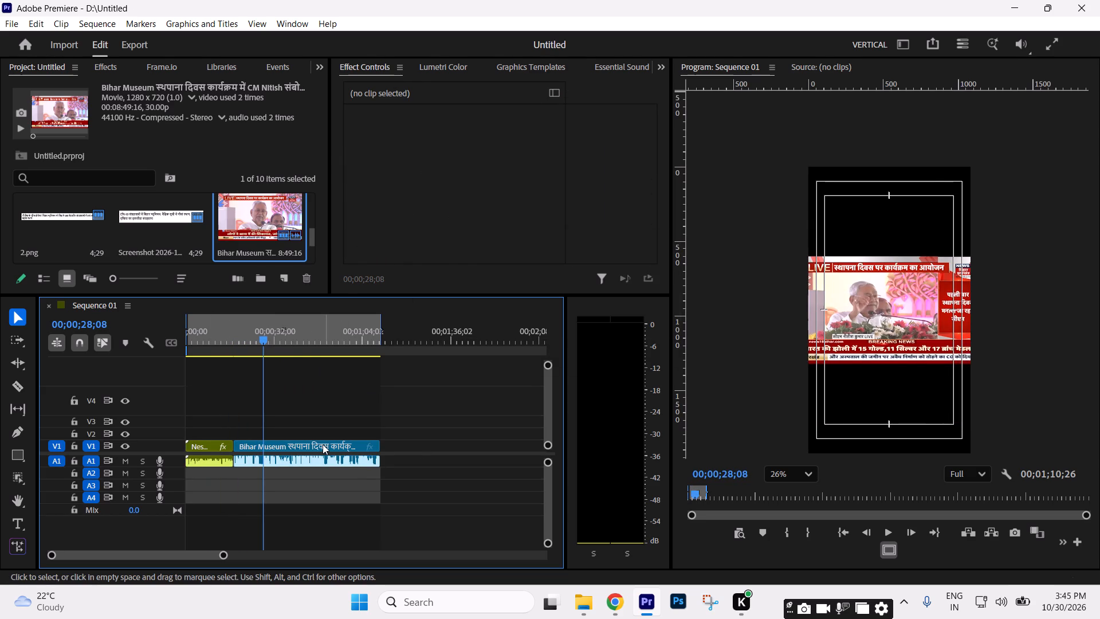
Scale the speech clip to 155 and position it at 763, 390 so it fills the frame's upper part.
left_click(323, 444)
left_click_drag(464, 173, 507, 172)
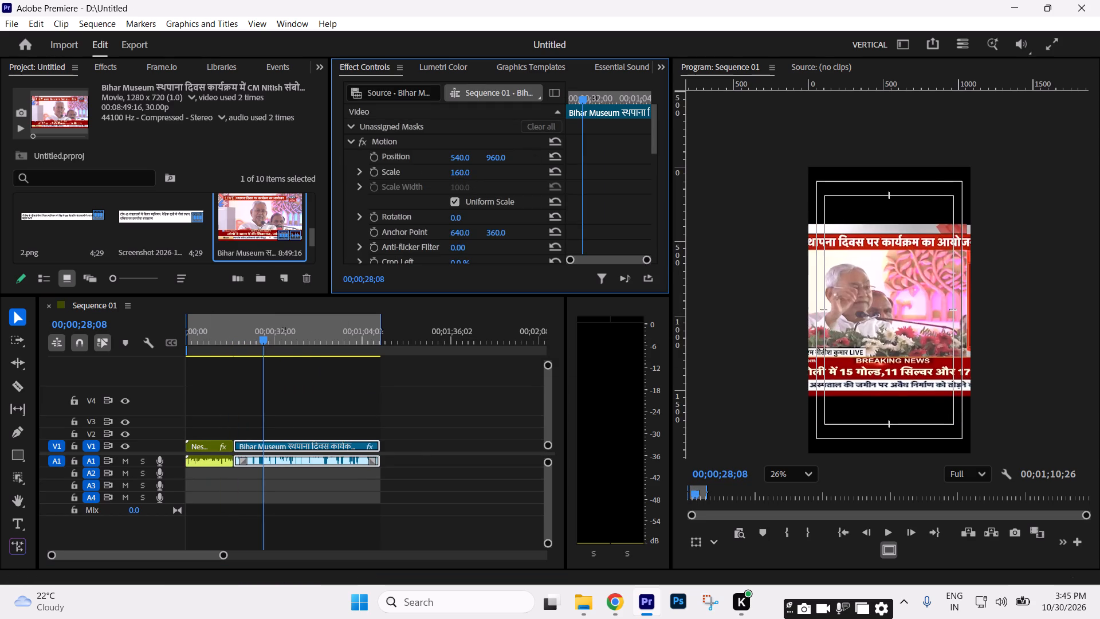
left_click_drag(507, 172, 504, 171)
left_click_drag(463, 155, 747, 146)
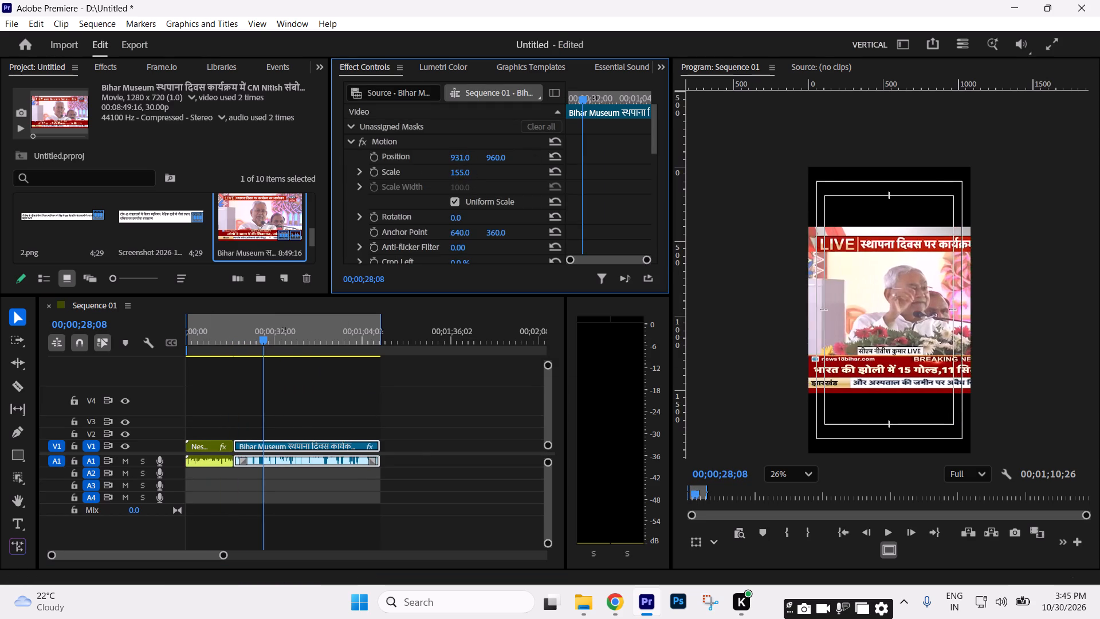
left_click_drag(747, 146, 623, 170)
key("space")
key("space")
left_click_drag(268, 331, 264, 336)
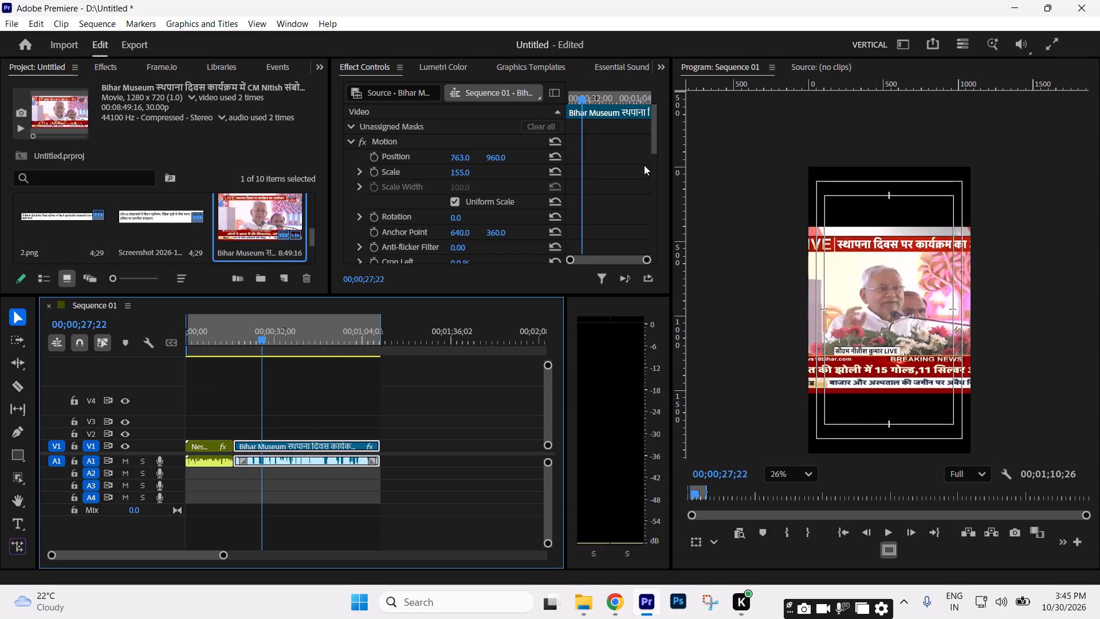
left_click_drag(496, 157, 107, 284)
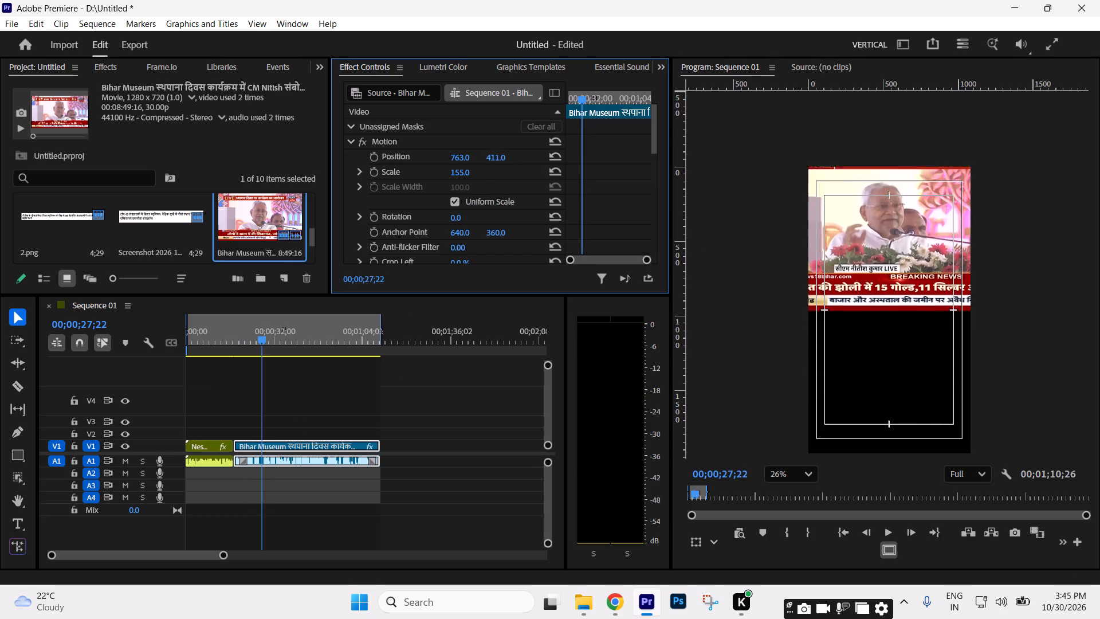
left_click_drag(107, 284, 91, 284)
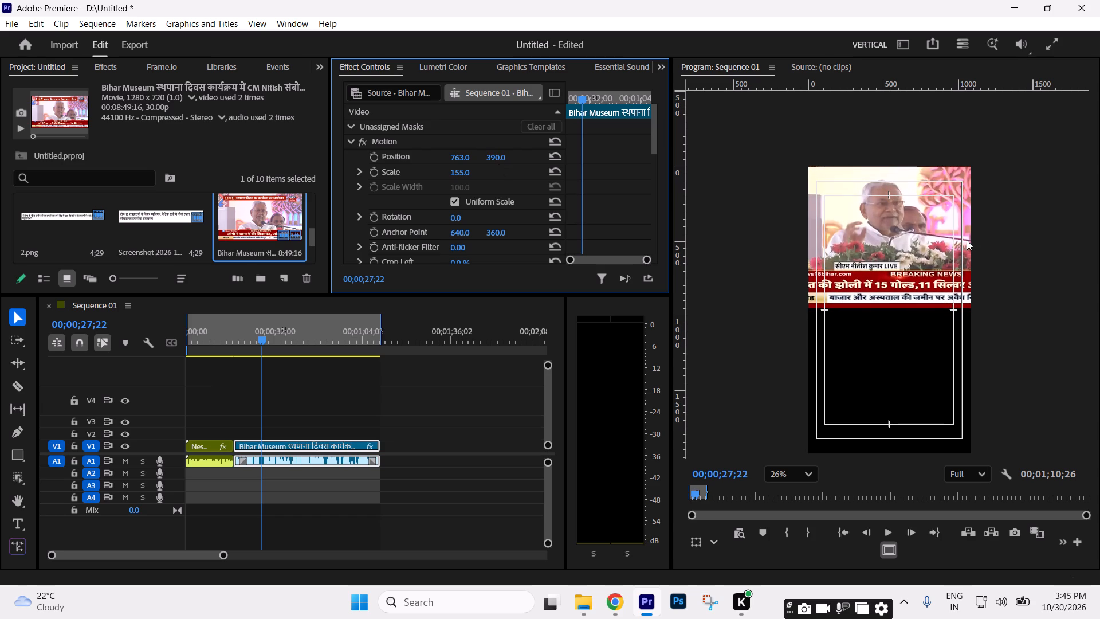
Search the effects for "CROP" and apply the legacy Crop video effect to the speech clip.
scroll(618, 225, "down", 9)
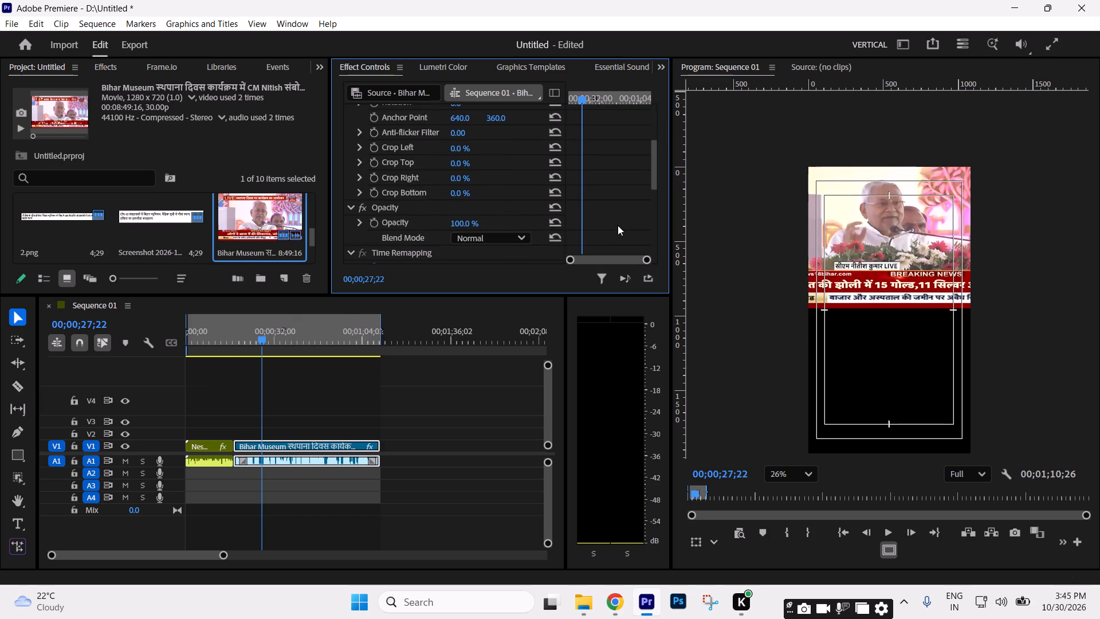
scroll(618, 225, "down", 10)
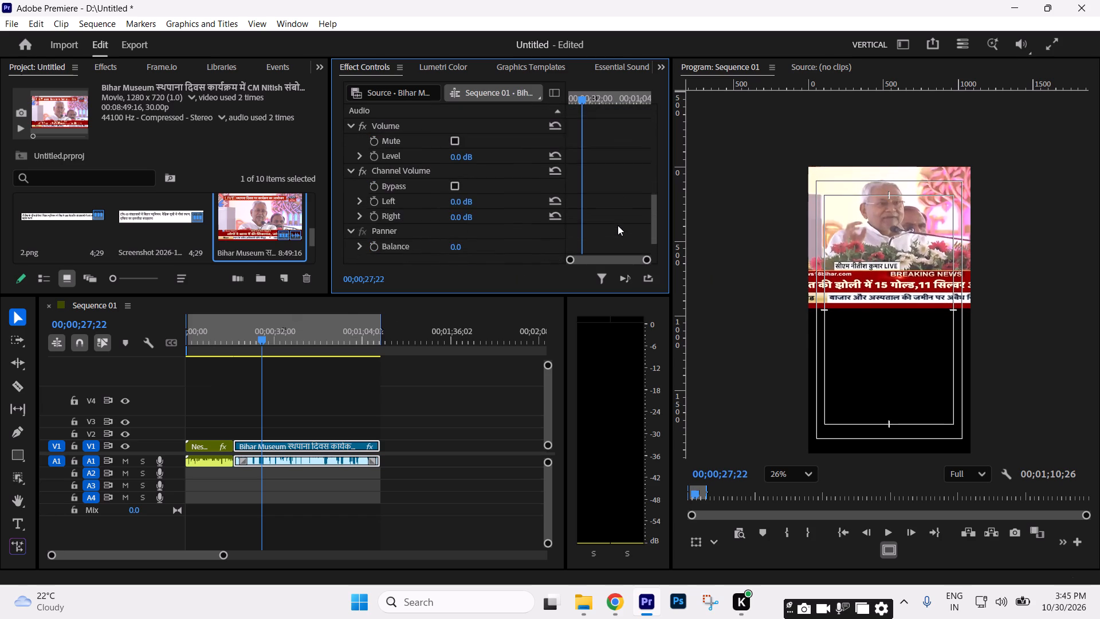
scroll(618, 225, "down", 2)
scroll(556, 232, "up", 1)
left_click_drag(314, 66, 332, 100)
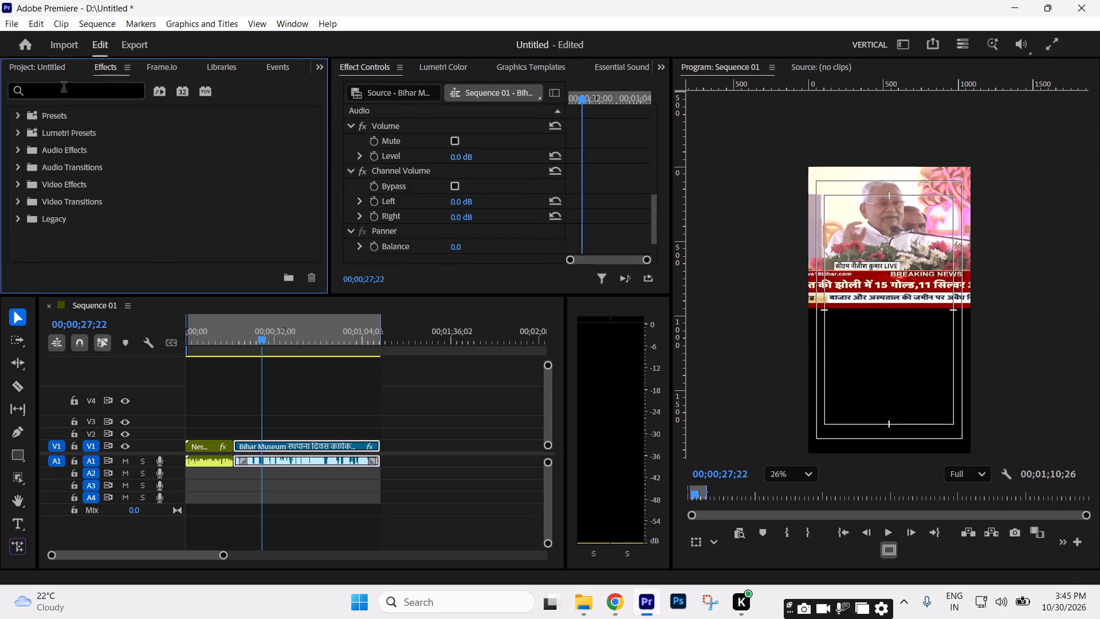
left_click(64, 88)
type("CR")
key("o")
key("p")
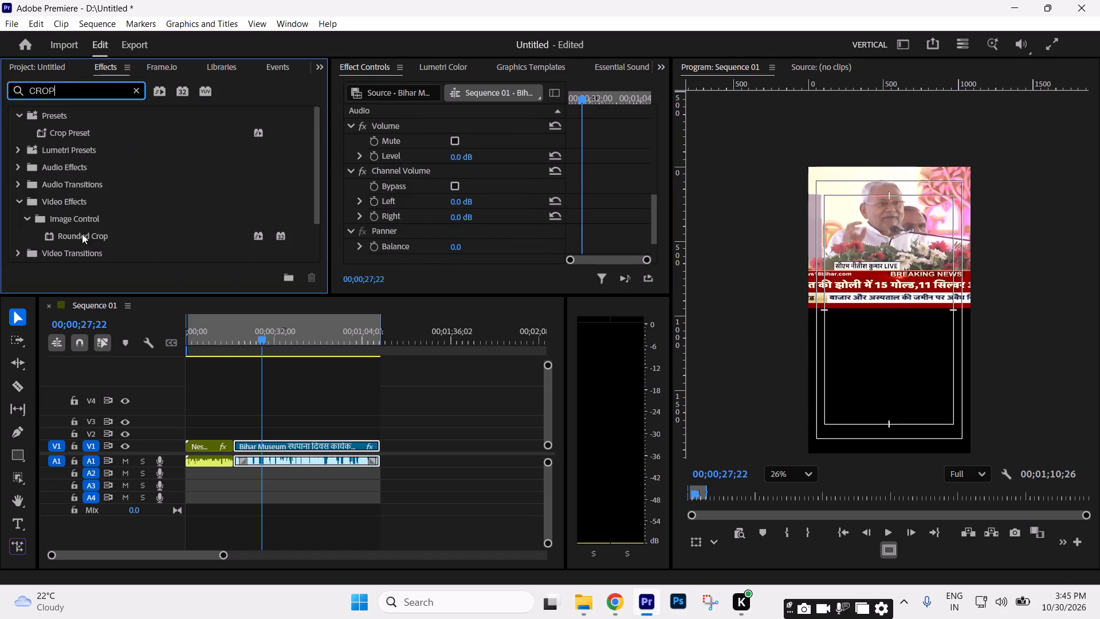
scroll(101, 195, "down", 4)
scroll(102, 188, "up", 4)
left_click_drag(73, 130, 225, 207)
scroll(225, 207, "down", 5)
scroll(144, 237, "down", 4)
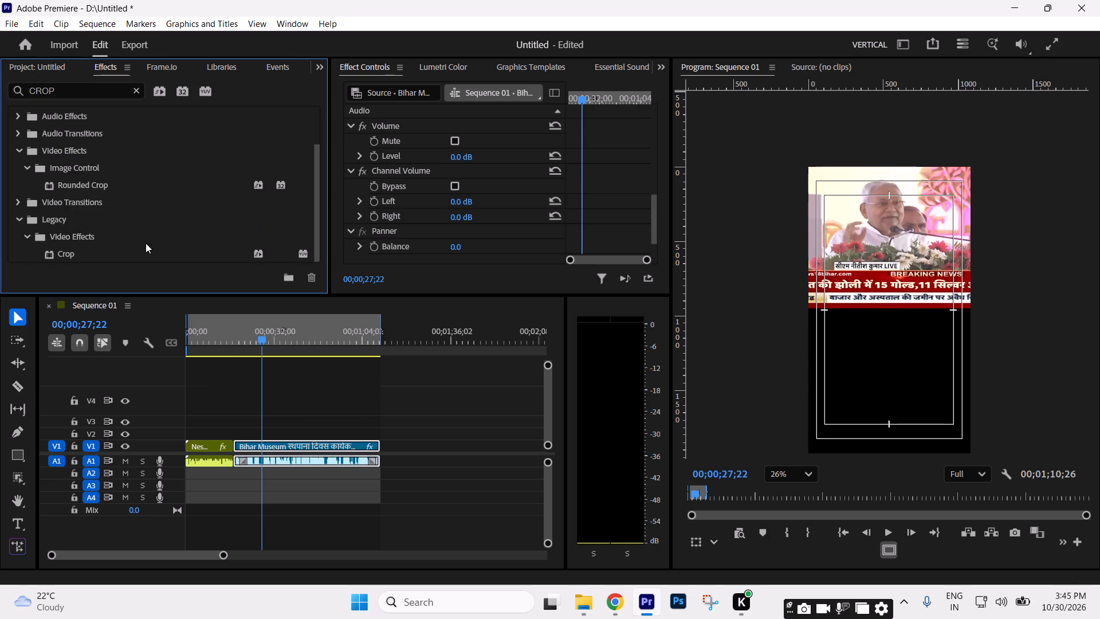
left_click_drag(84, 252, 293, 442)
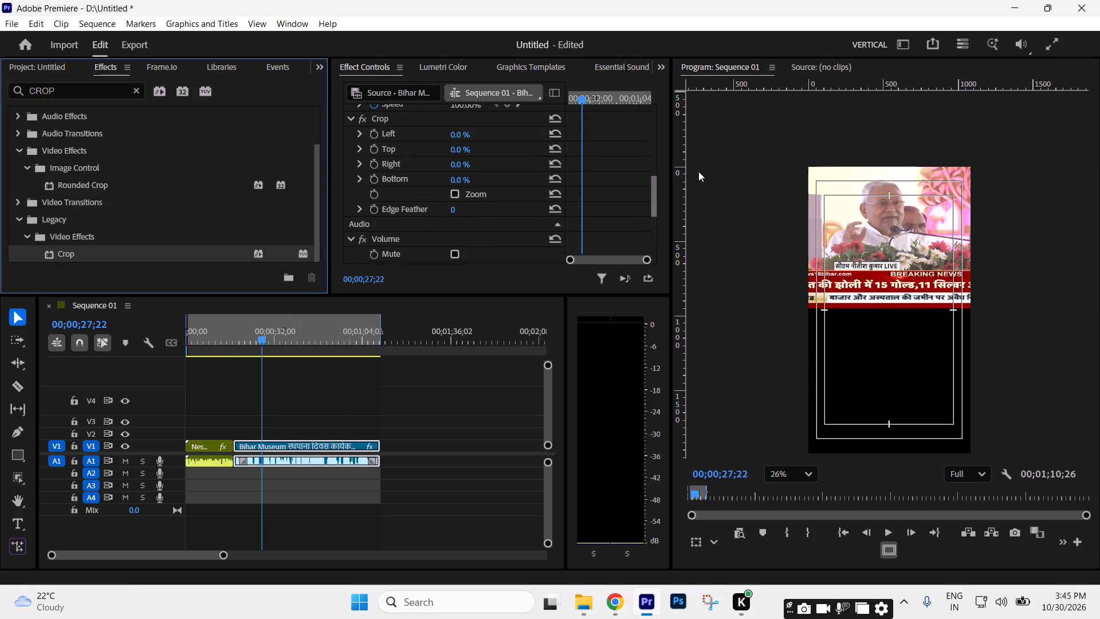
Crop 23% off the bottom of the speech clip to remove the breaking-news ticker.
scroll(631, 189, "down", 14)
scroll(627, 195, "up", 10)
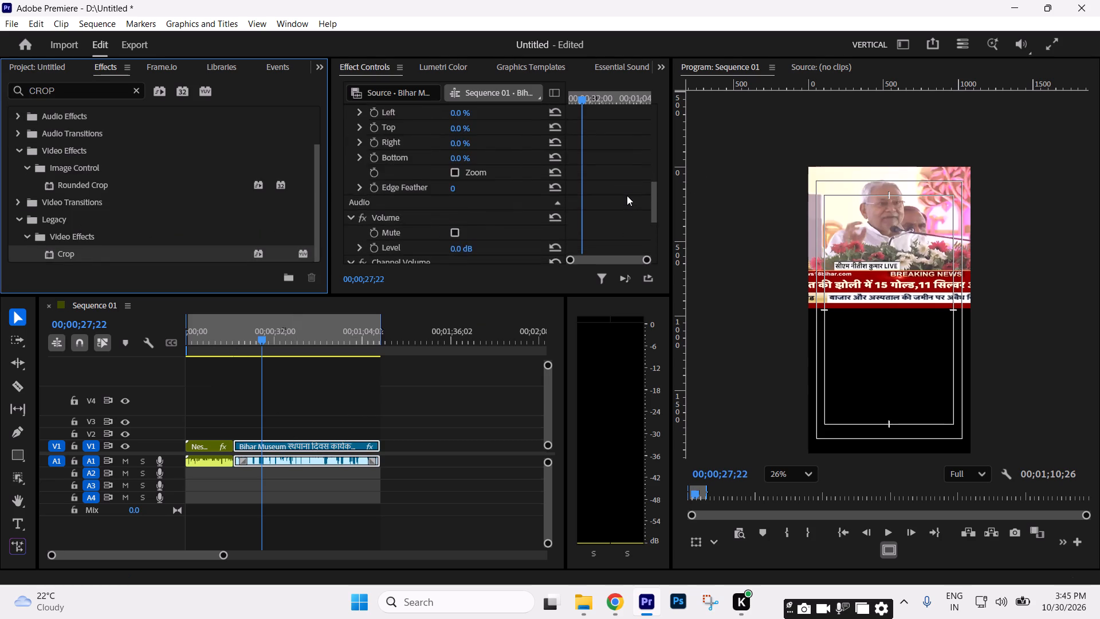
scroll(627, 195, "up", 3)
left_click_drag(453, 216, 468, 215)
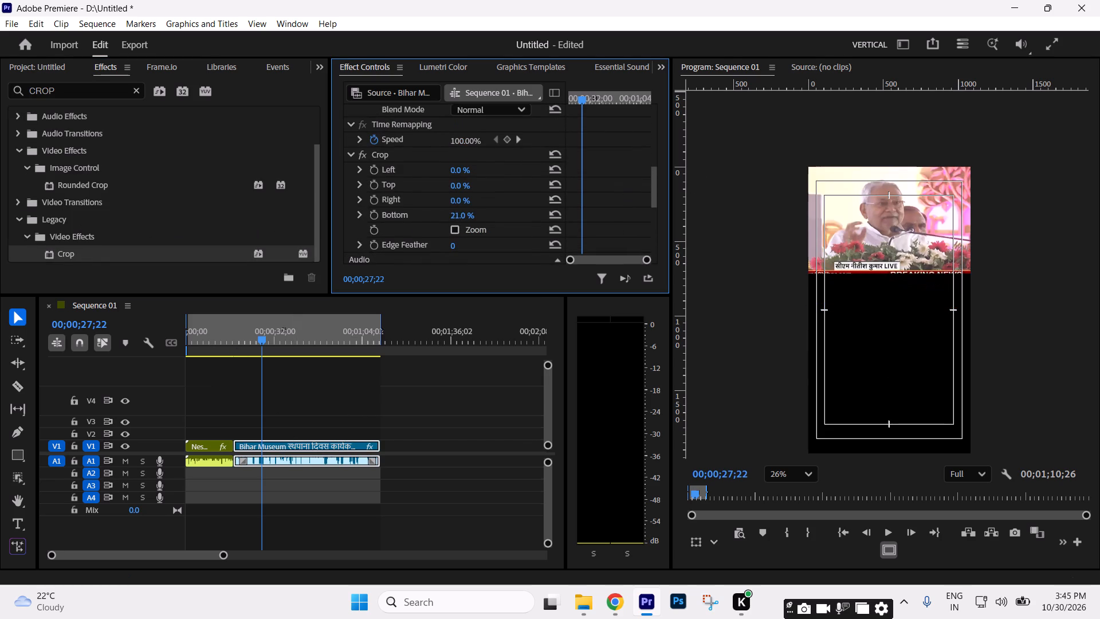
left_click_drag(468, 215, 469, 215)
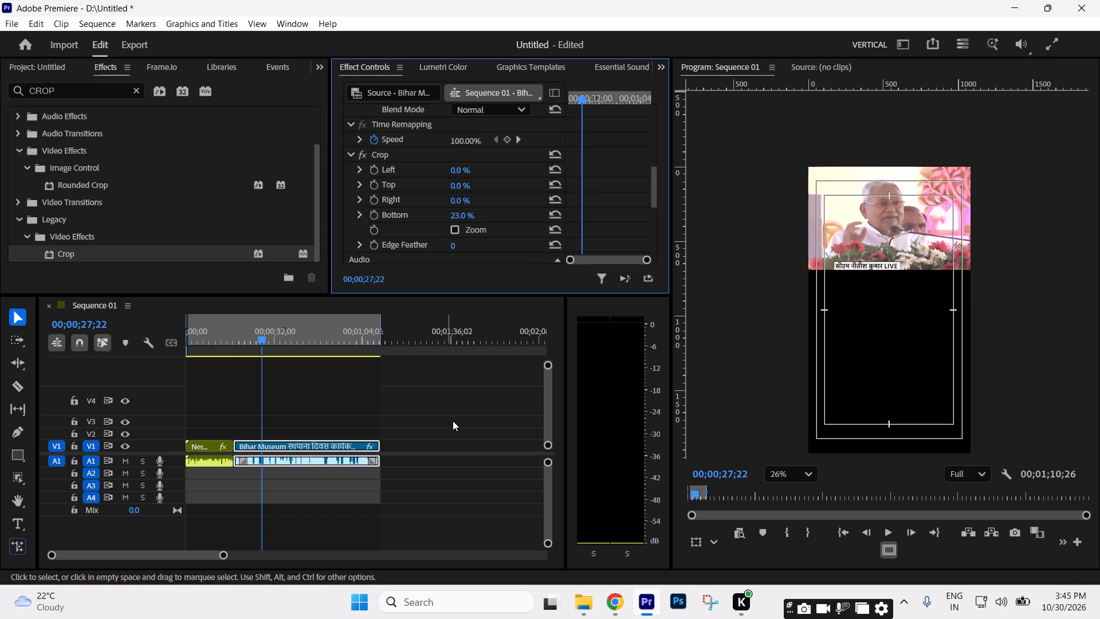
Lower the speech clip to a vertical position of 587 and crop 15% off its top to remove the LIVE banner.
scroll(455, 420, "up", 3)
left_click(335, 440)
left_click(307, 442)
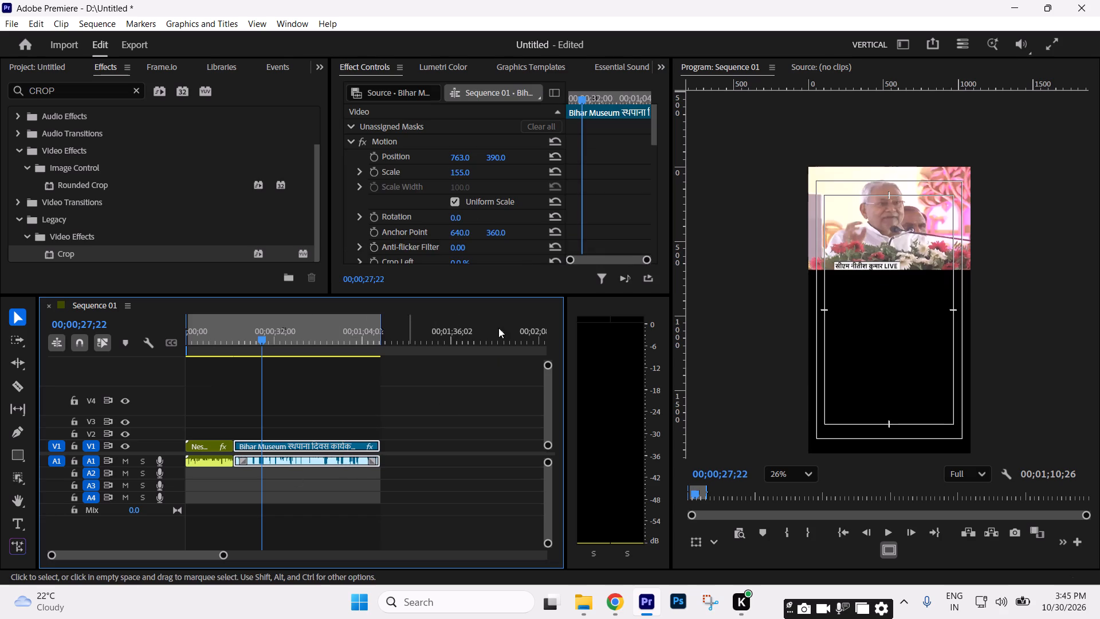
left_click_drag(500, 155, 501, 174)
scroll(633, 187, "down", 9)
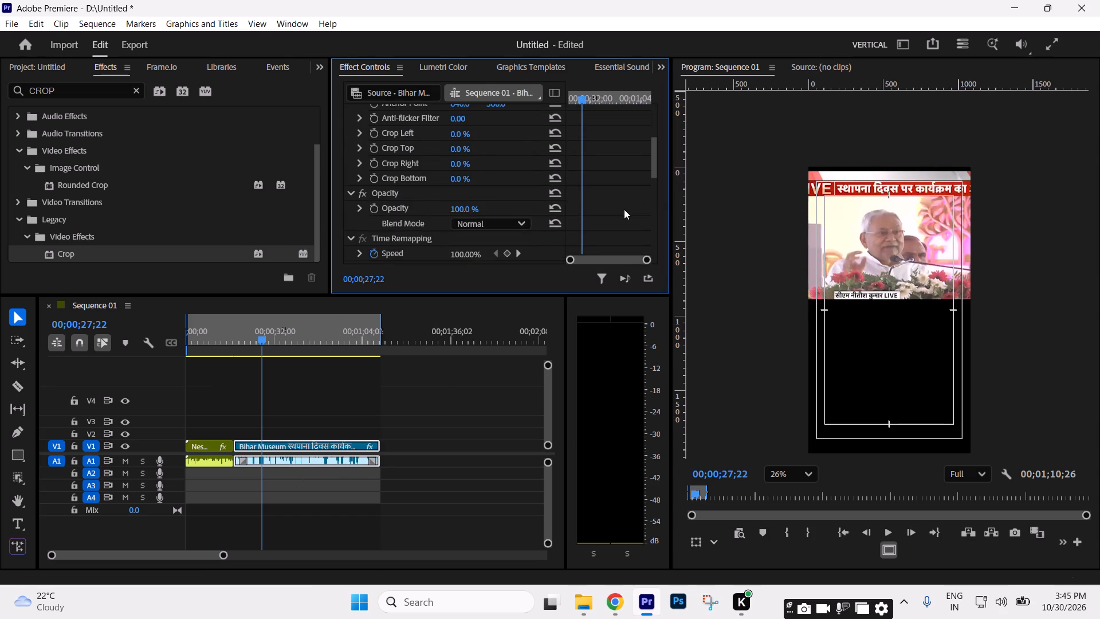
scroll(624, 209, "down", 10)
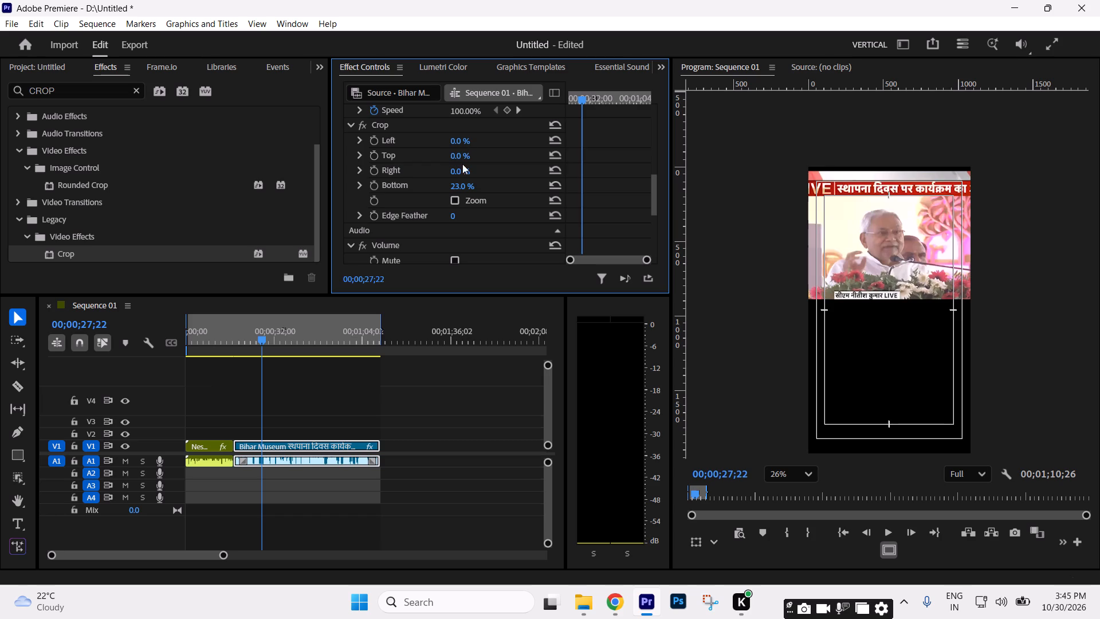
left_click_drag(455, 157, 465, 158)
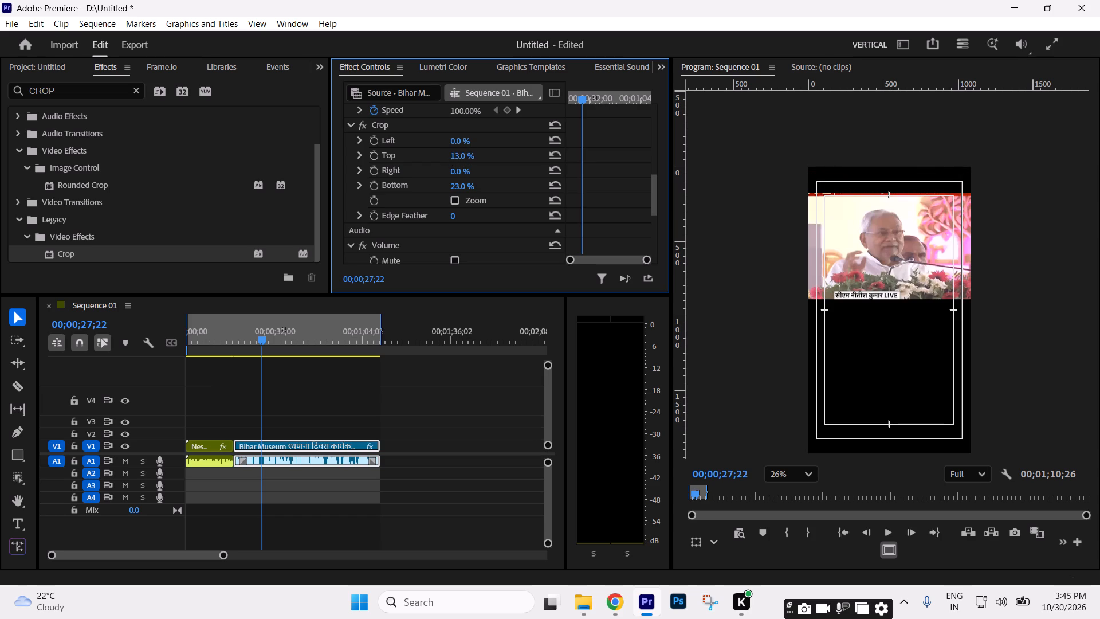
left_click_drag(465, 158, 467, 158)
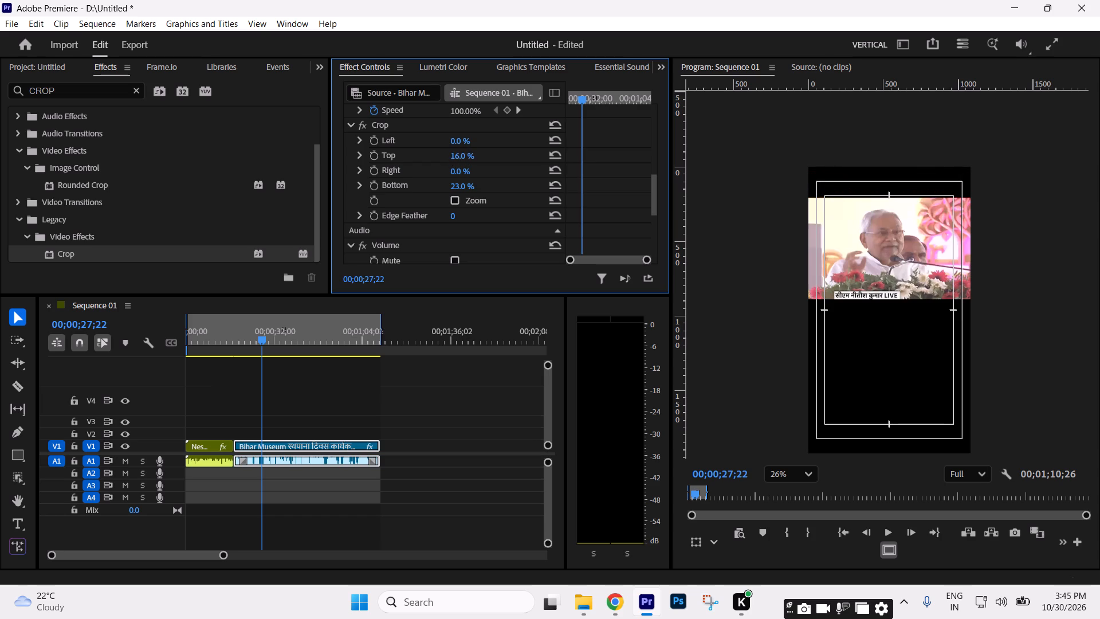
left_click_drag(467, 158, 466, 158)
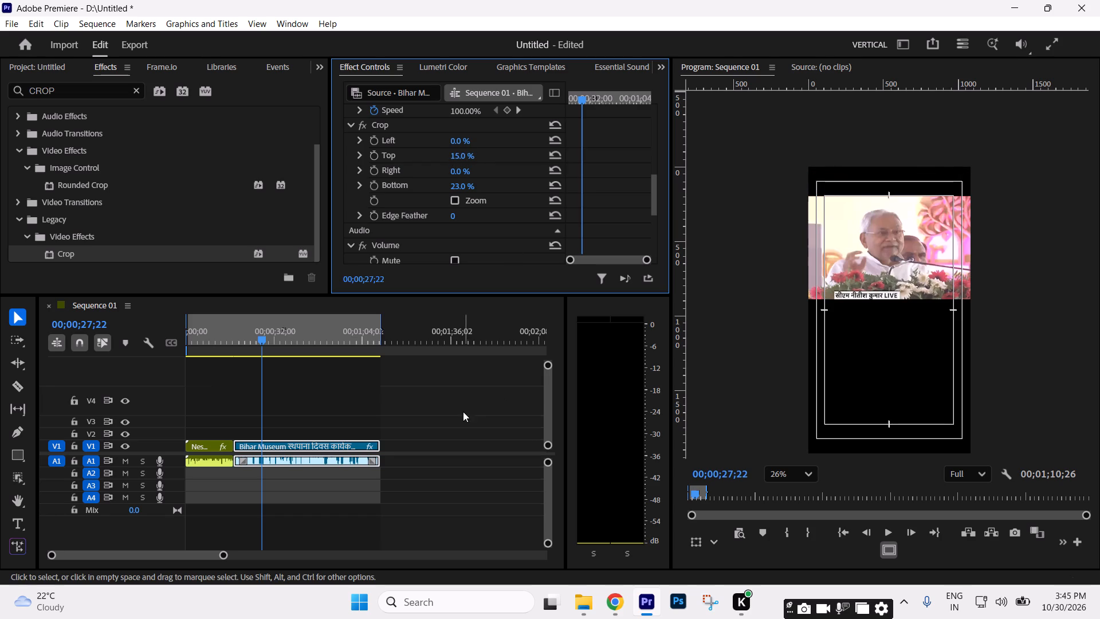
Enlarge the cropped speech clip to scale 214 and position it at 919, 530 to fill the frame's upper half.
left_click(463, 412)
left_click(349, 445)
left_click_drag(465, 174, 476, 170)
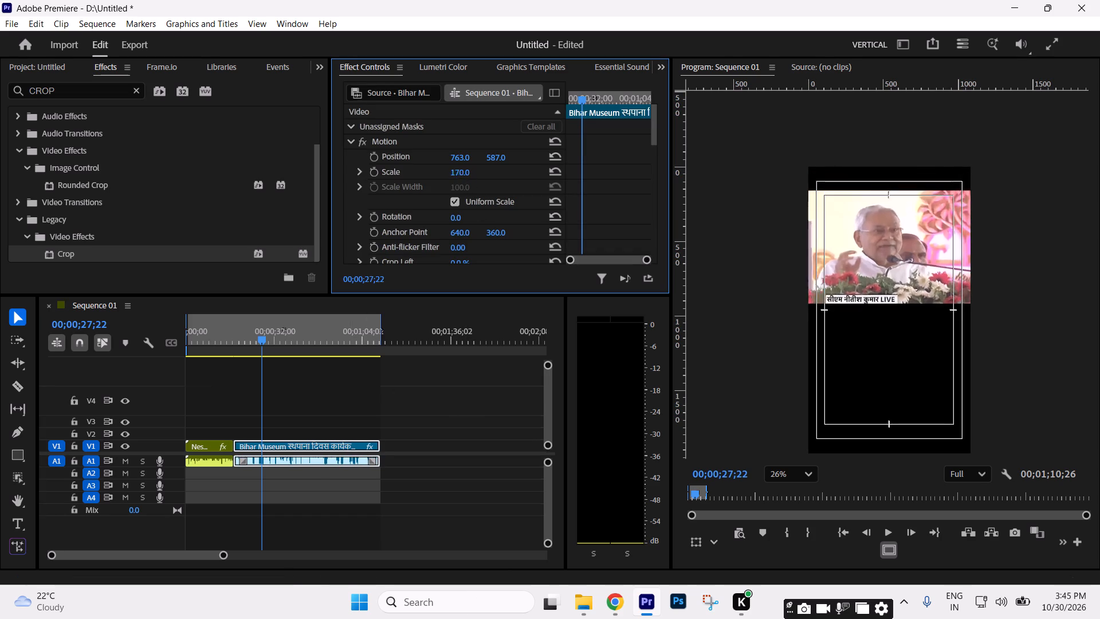
left_click_drag(476, 170, 496, 165)
left_click_drag(457, 160, 567, 158)
left_click_drag(461, 174, 469, 172)
left_click_drag(501, 158, 485, 197)
left_click(457, 416)
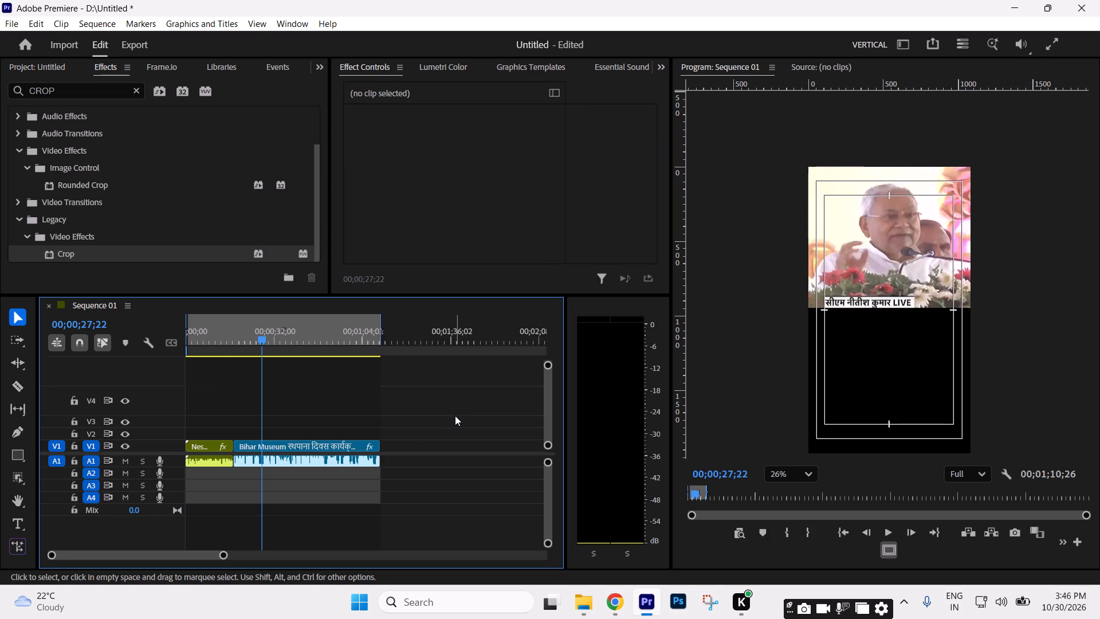
Play the reframed speech clip from its start at 00;00;17;19 to check the framing.
key("Up")
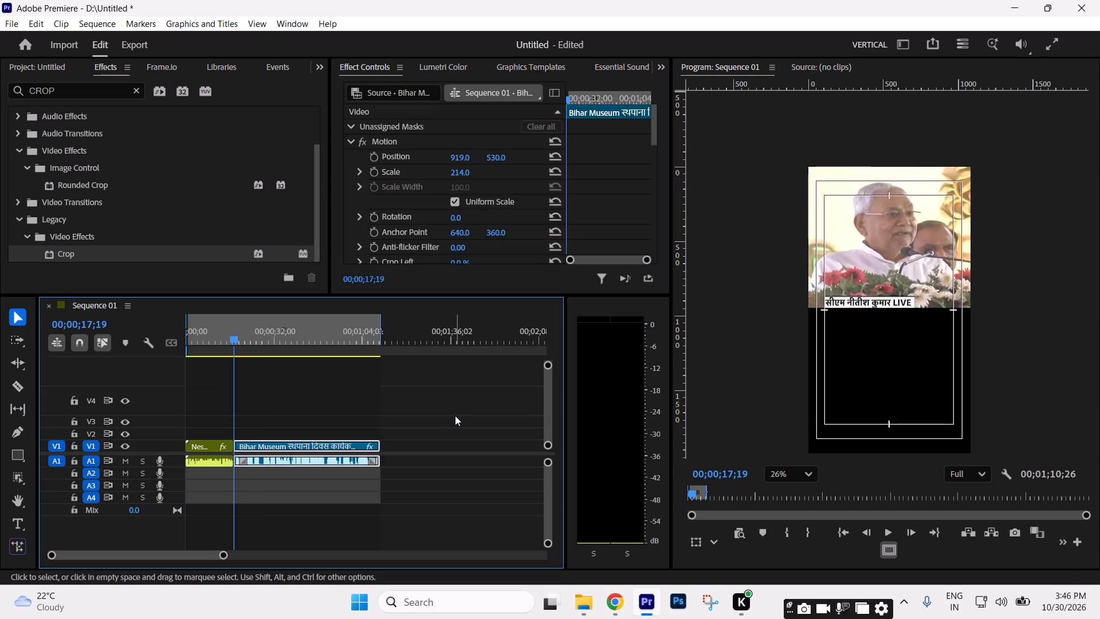
key("space")
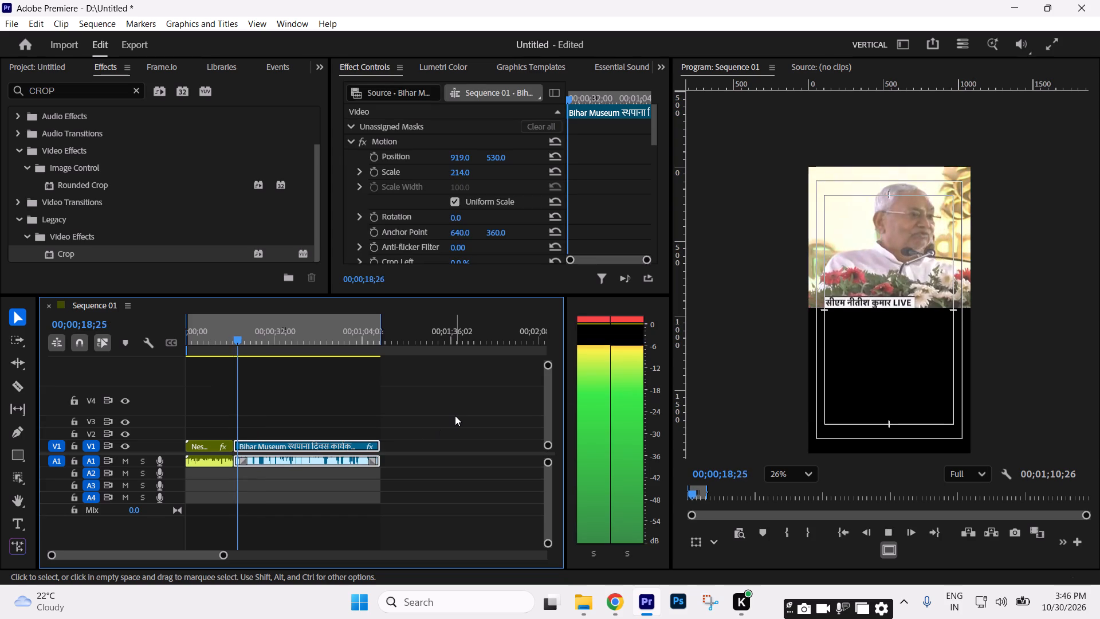
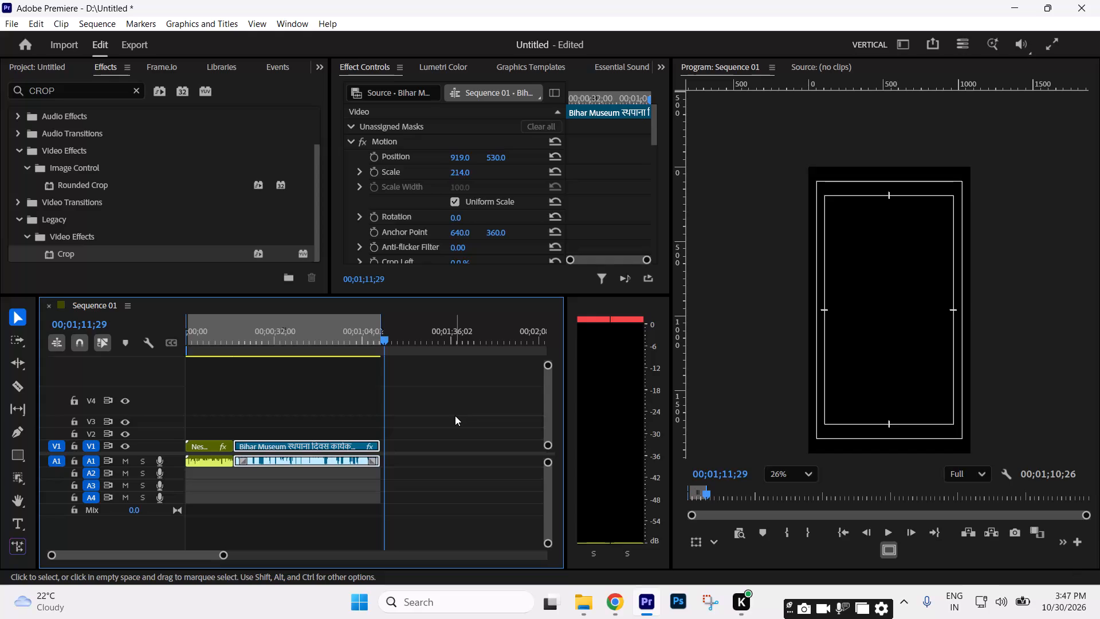
Play the reframed speech clip from its start to about 00;00;27 to review the speech and framing.
key("Up")
key("Up")
key("Up")
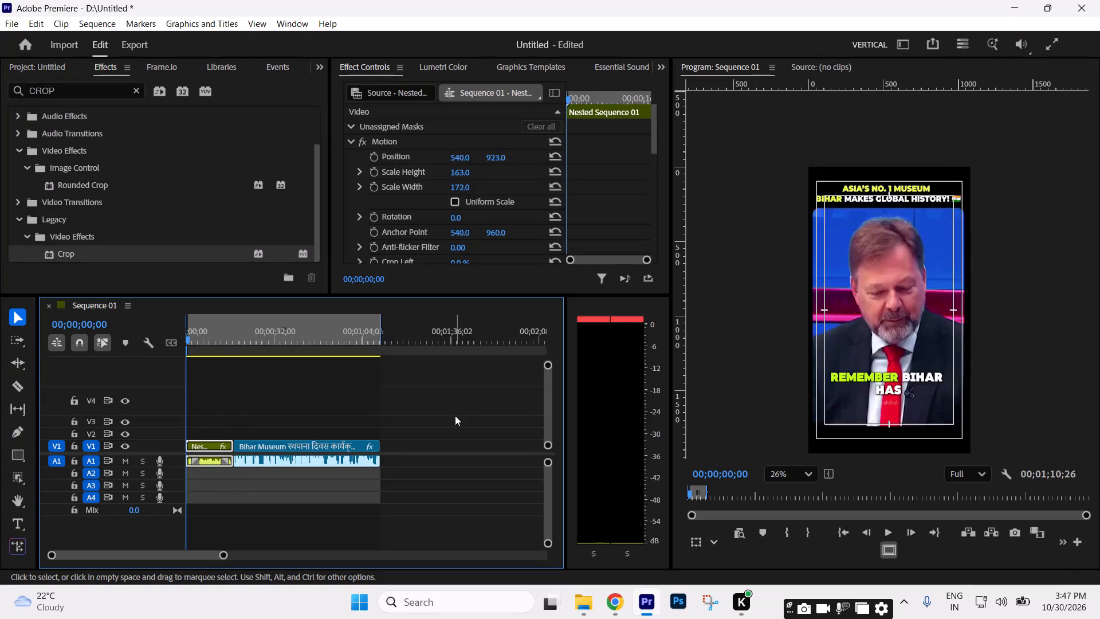
key("Down")
key("space")
left_click(503, 423)
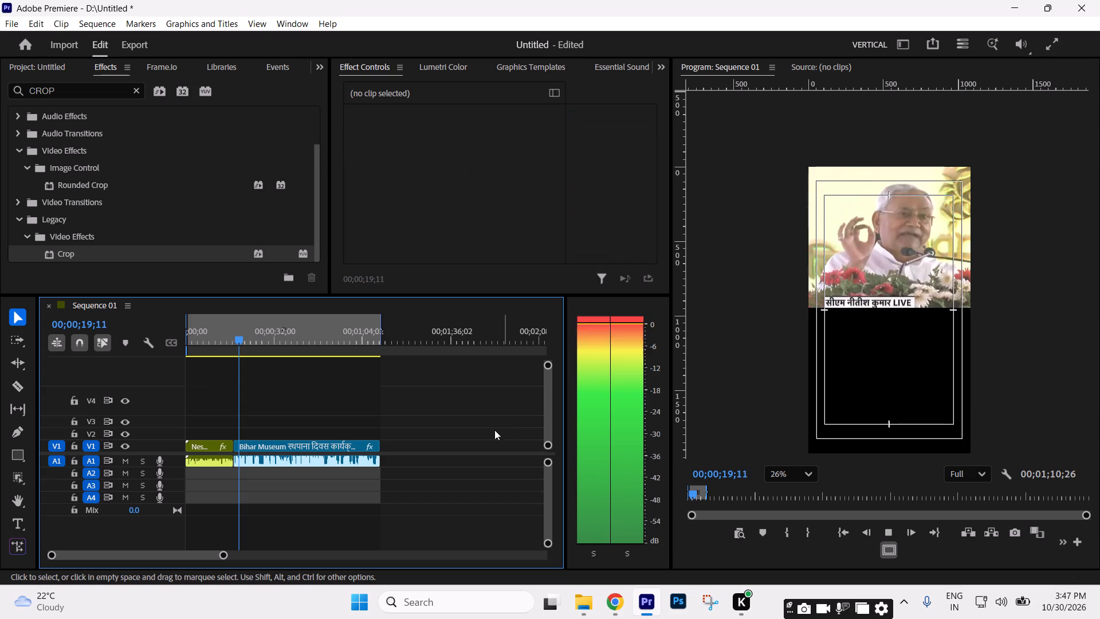
left_click_drag(226, 556, 197, 550)
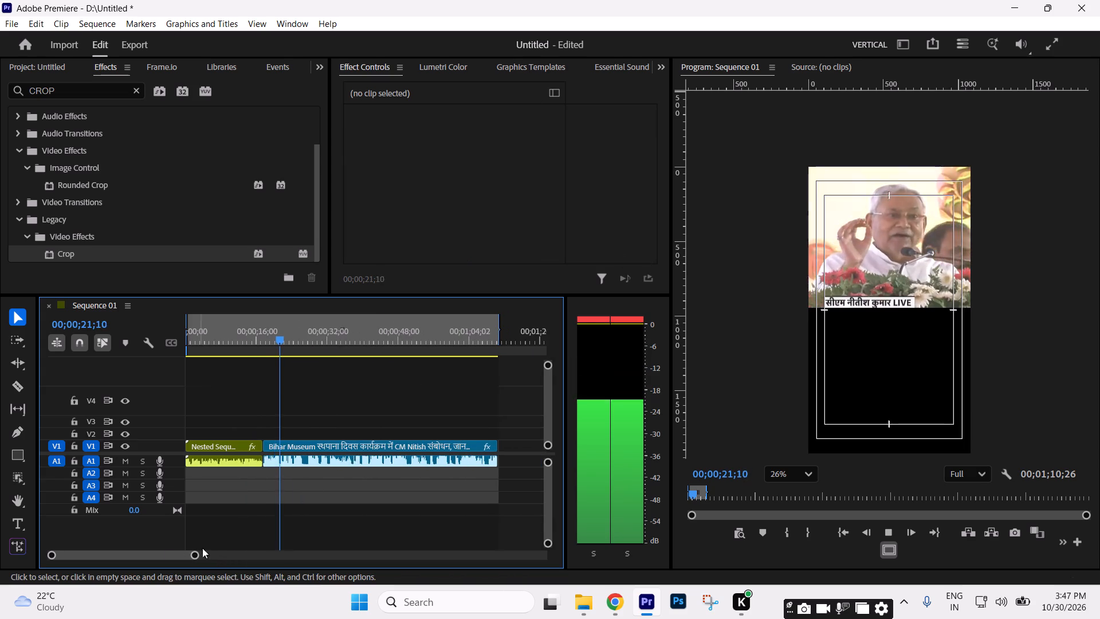
left_click(402, 399)
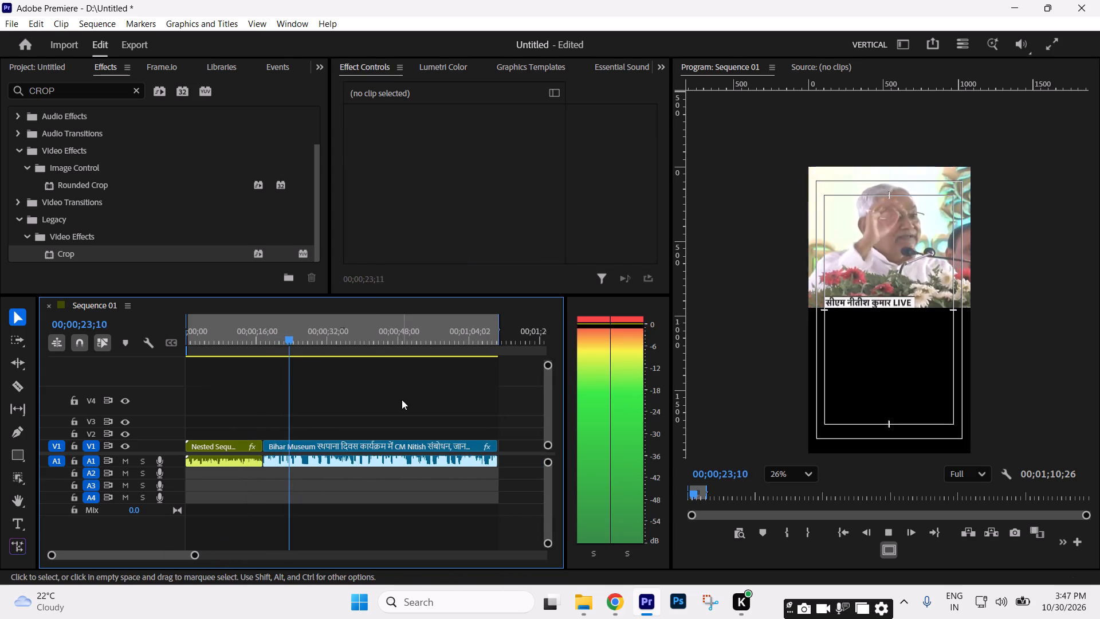
key("space")
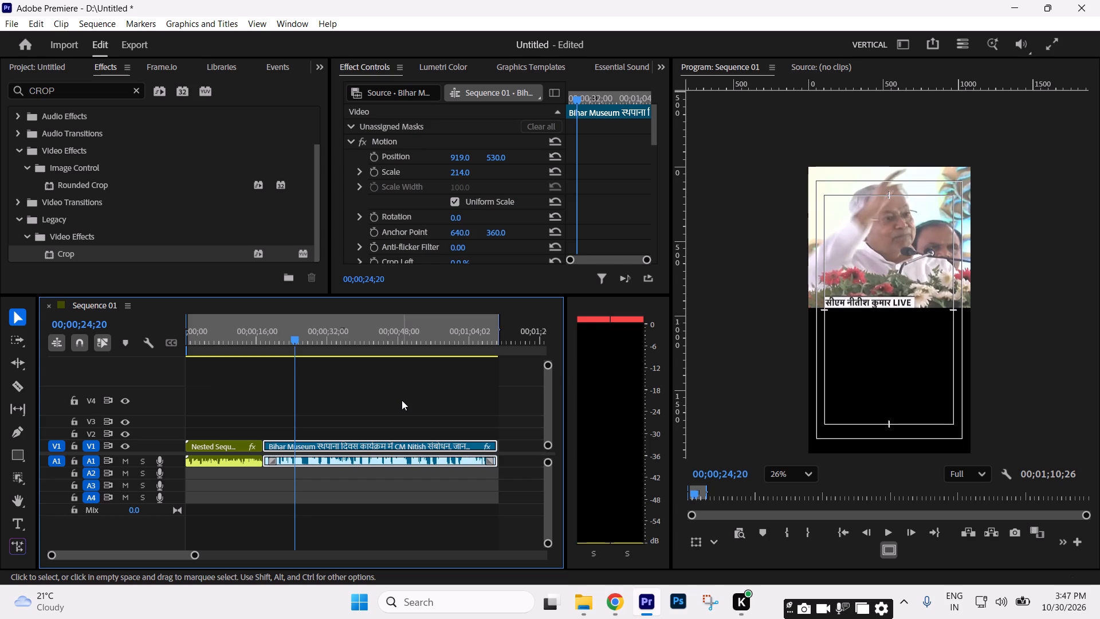
left_click(386, 397)
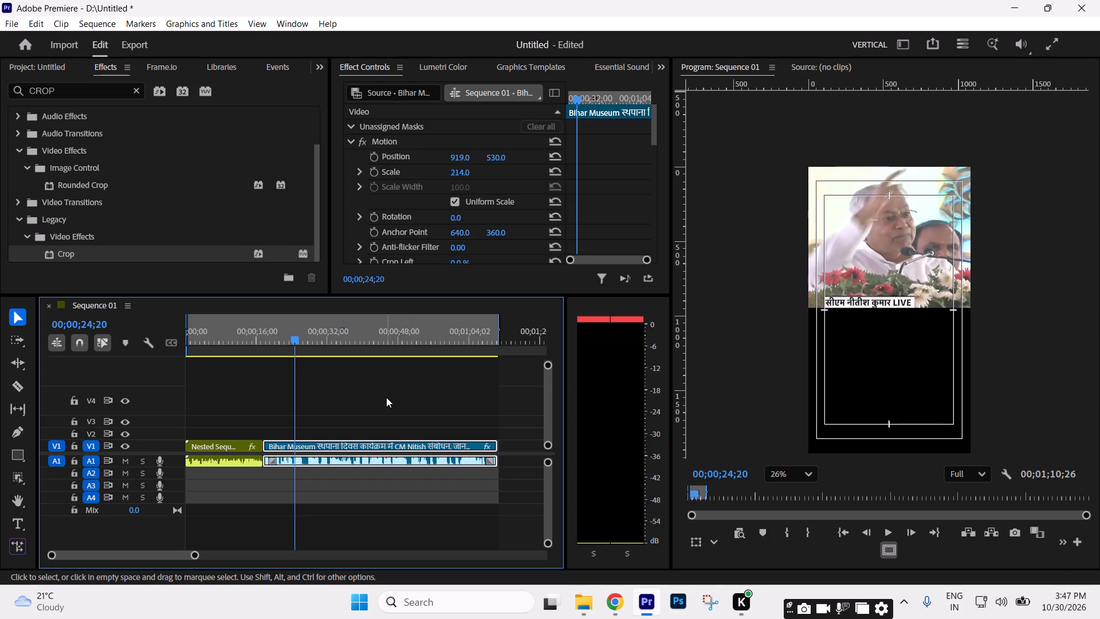
left_click(390, 396)
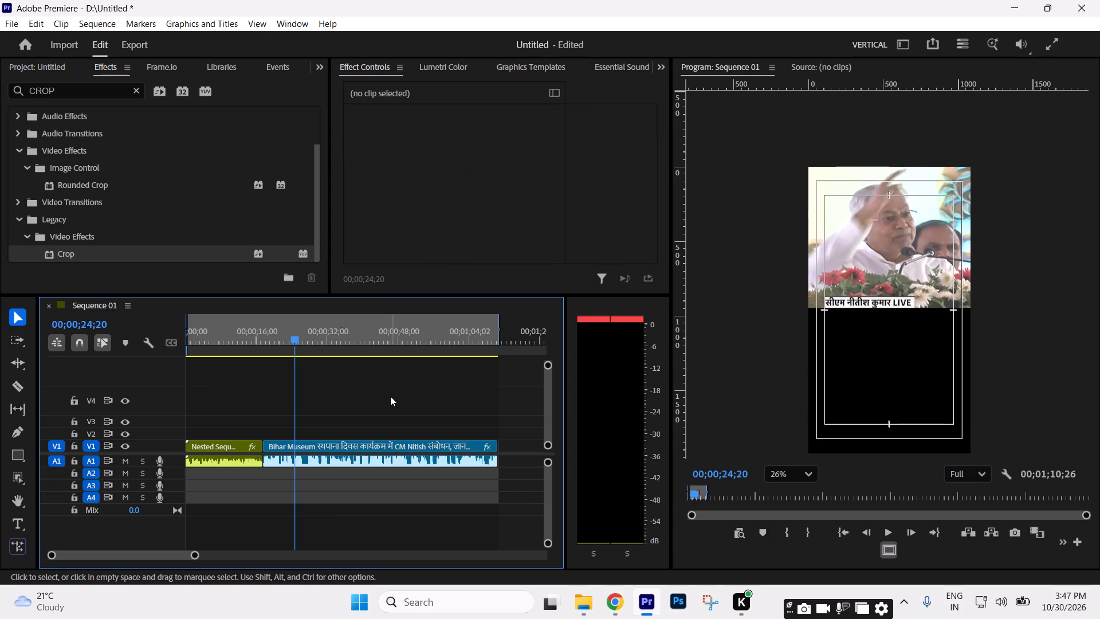
key("space")
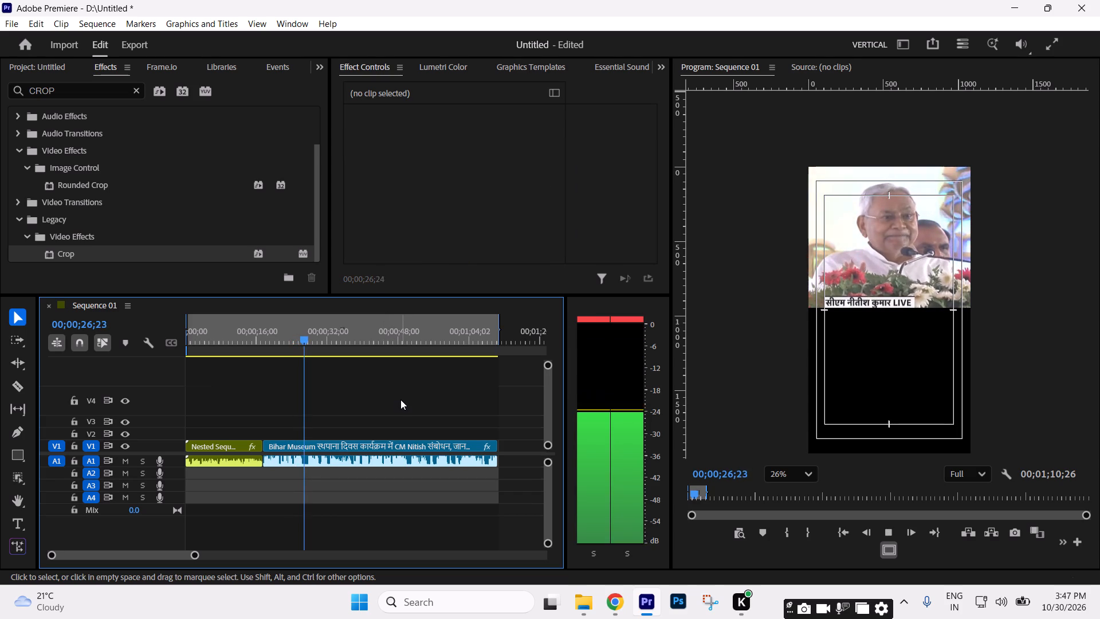
key("space")
Set the speech clip's scale to 213 and its vertical position to 539.
left_click(366, 445)
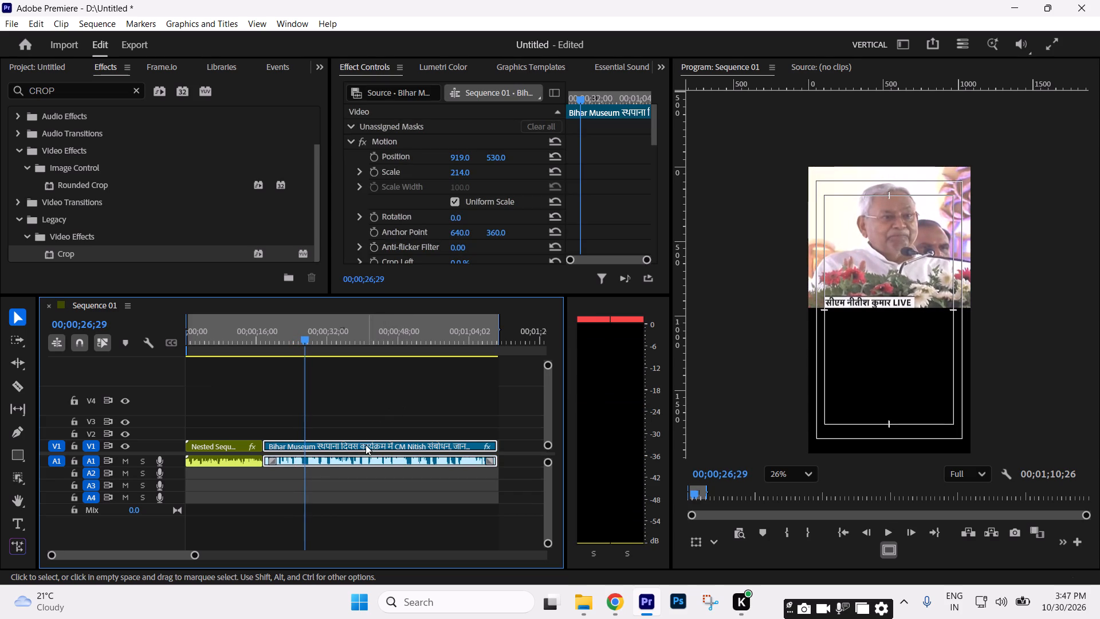
left_click(457, 173)
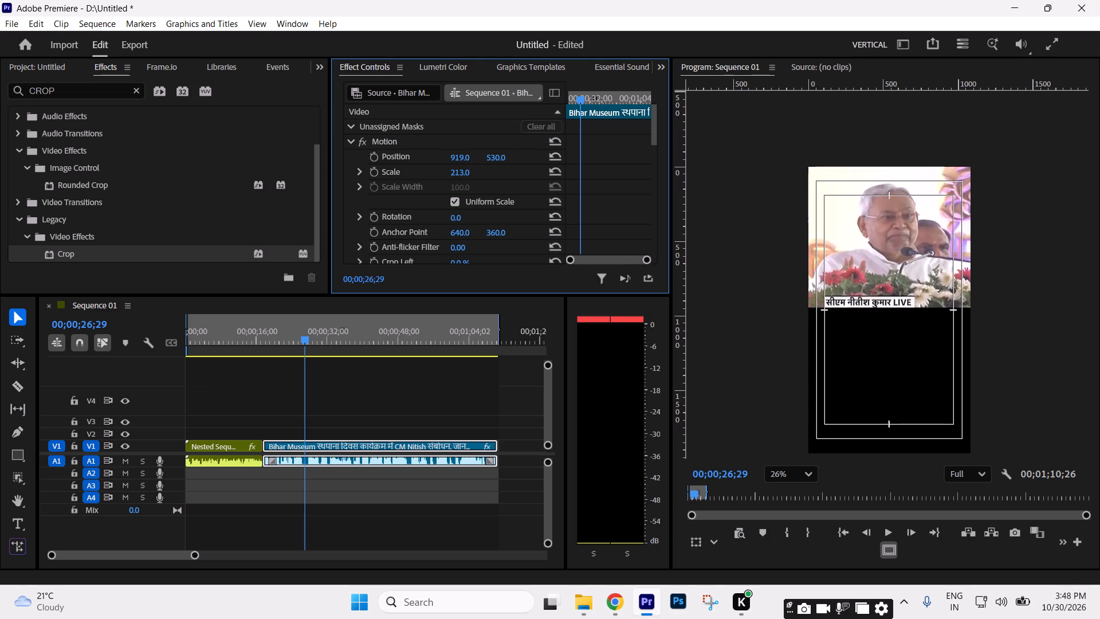
left_click_drag(500, 156, 500, 150)
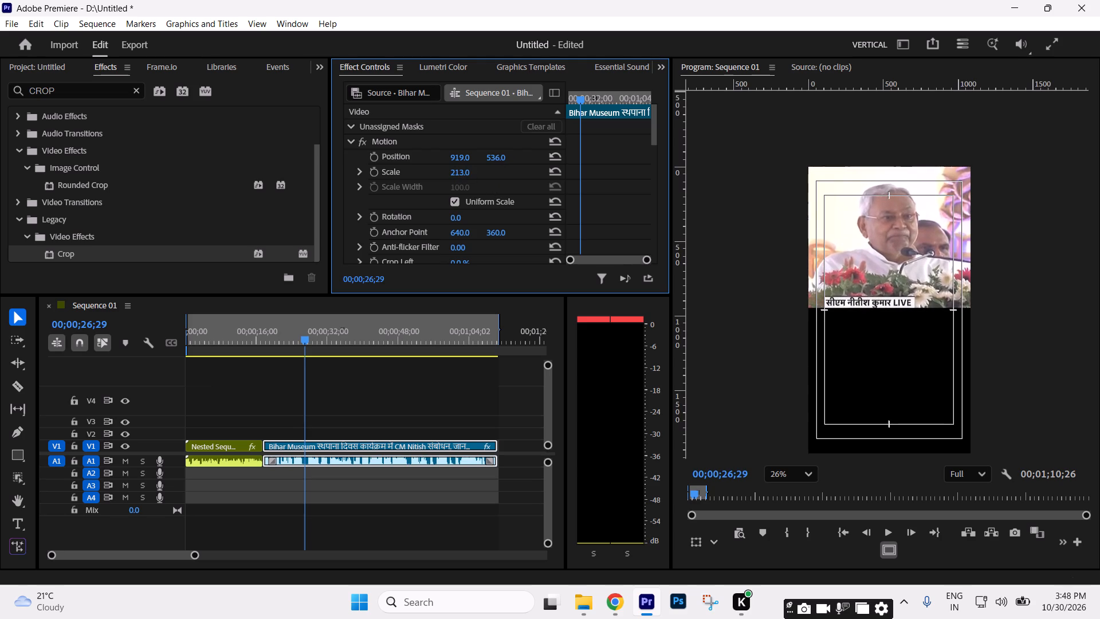
left_click_drag(500, 150, 500, 149)
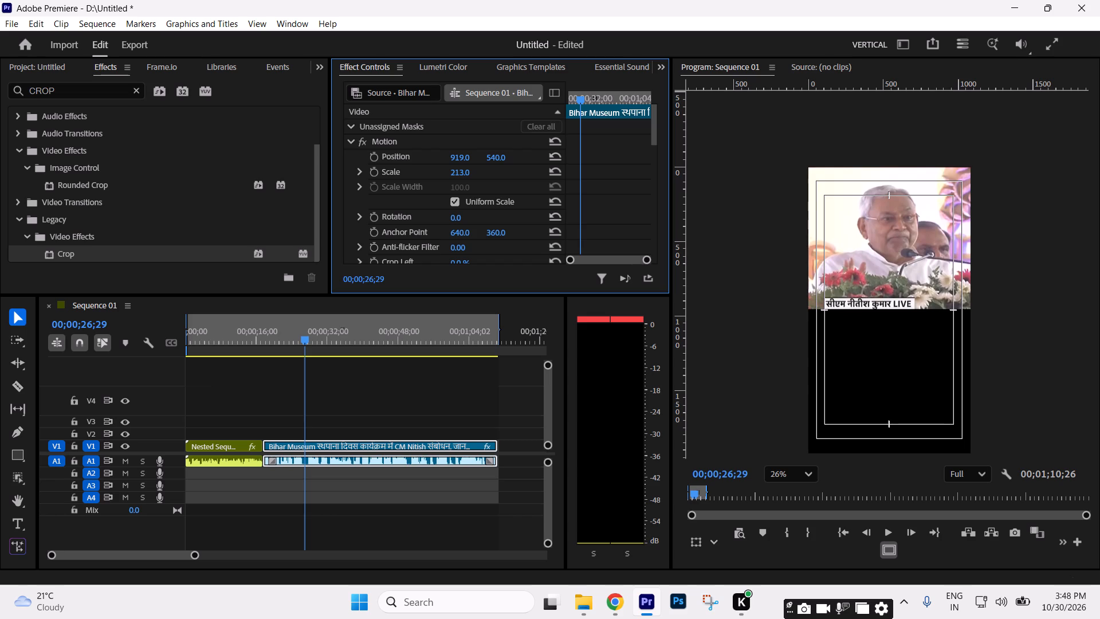
left_click_drag(500, 149, 501, 150)
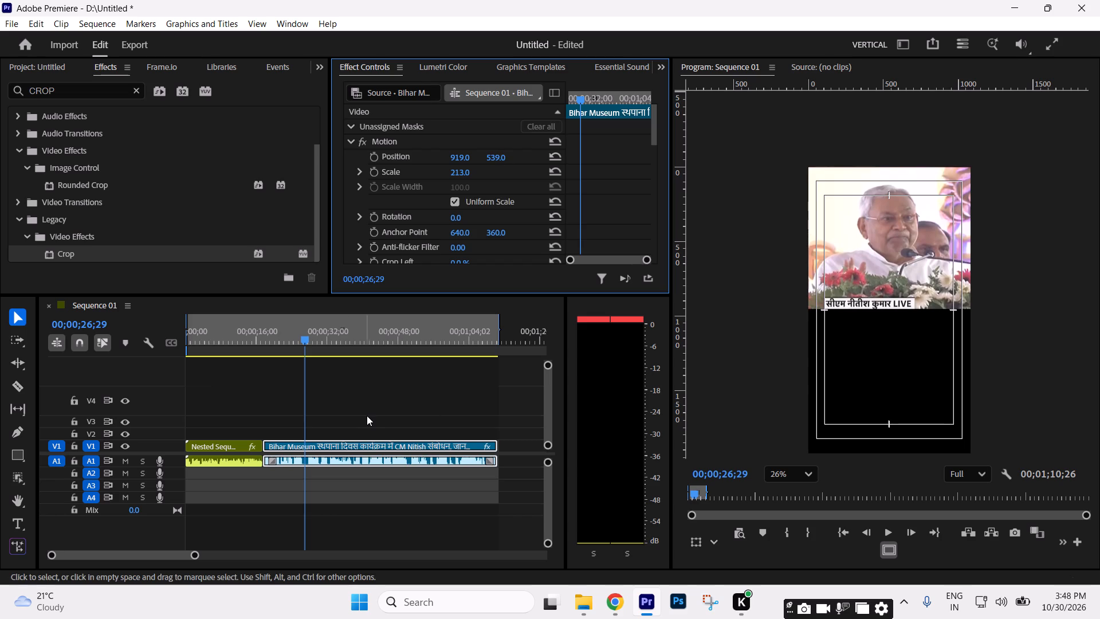
Continue playing the speech clip from 00;00;26;29 to about 00;00;35 to review its content.
left_click(367, 416)
key("space")
key("space")
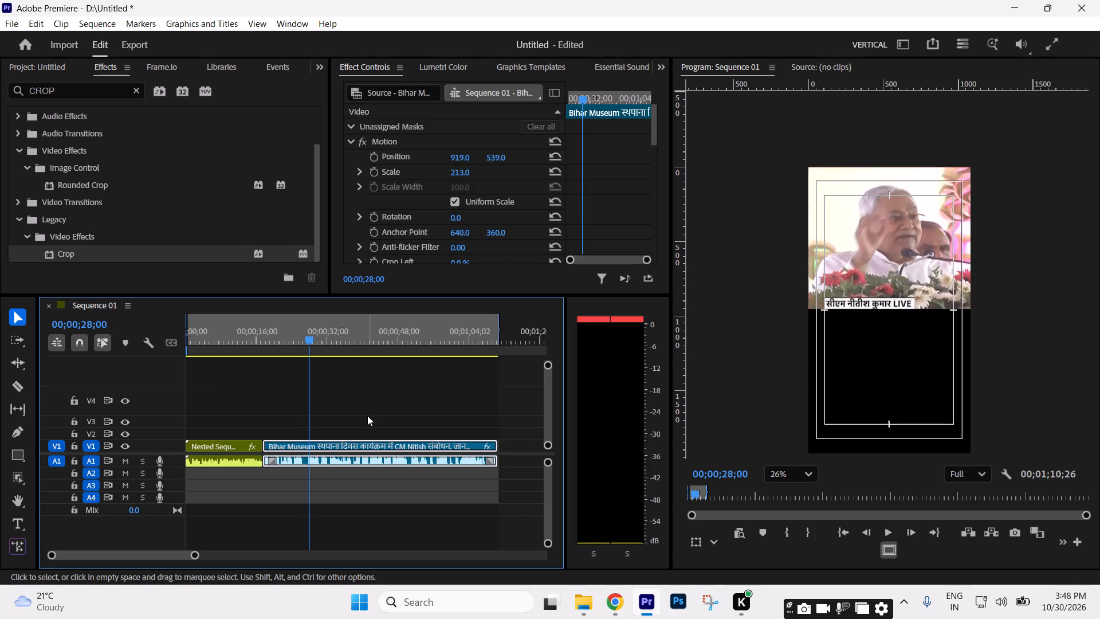
key("space")
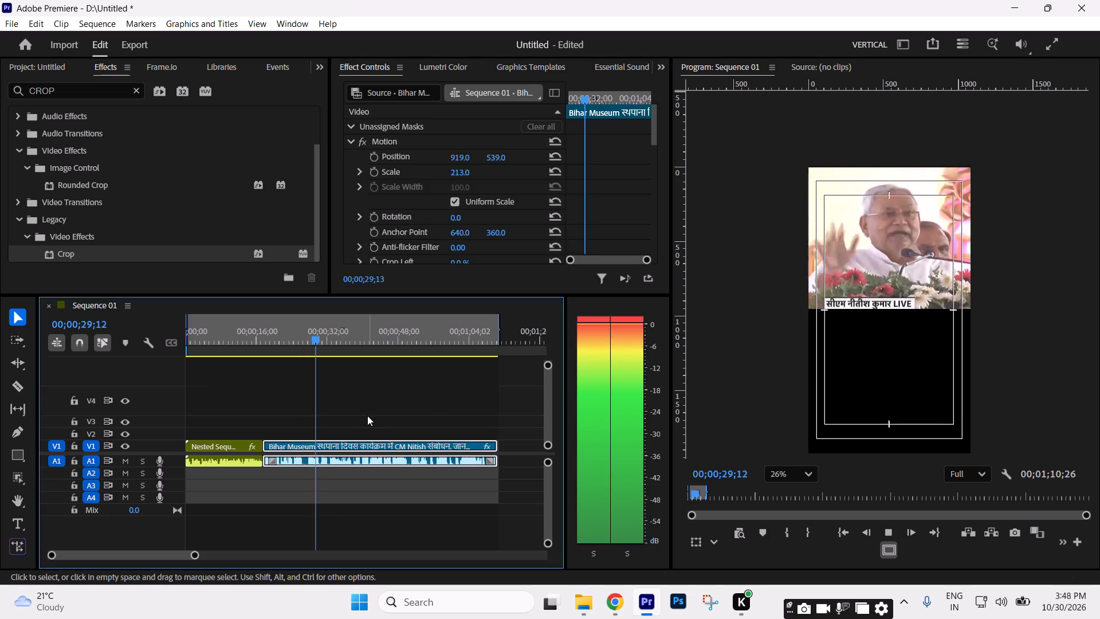
left_click(190, 558)
left_click_drag(197, 556, 340, 547)
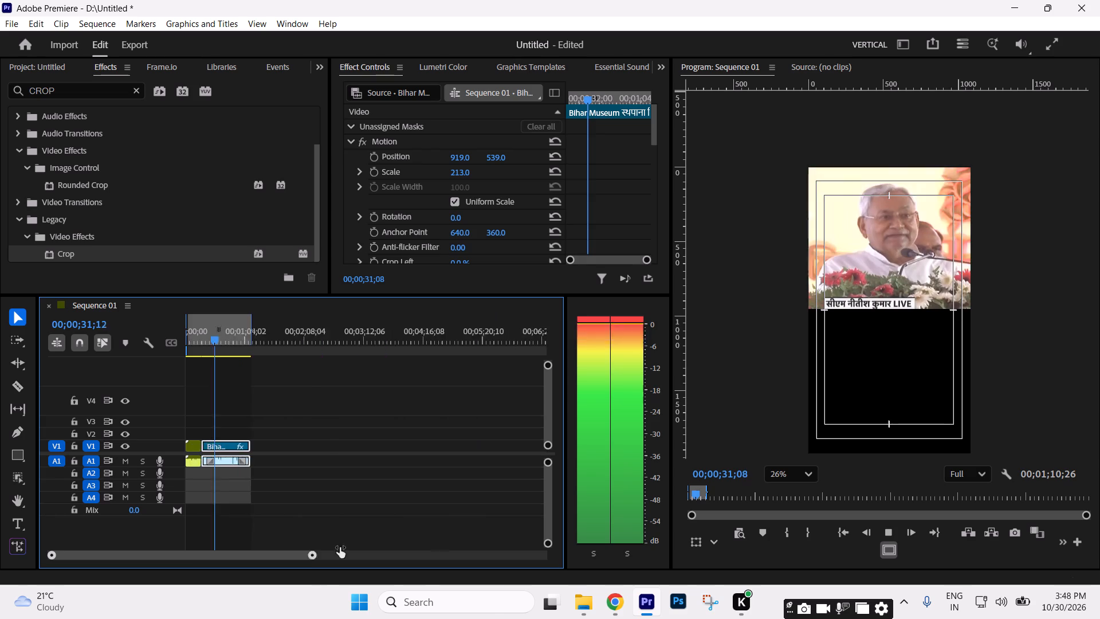
left_click_drag(340, 547, 210, 536)
key("space")
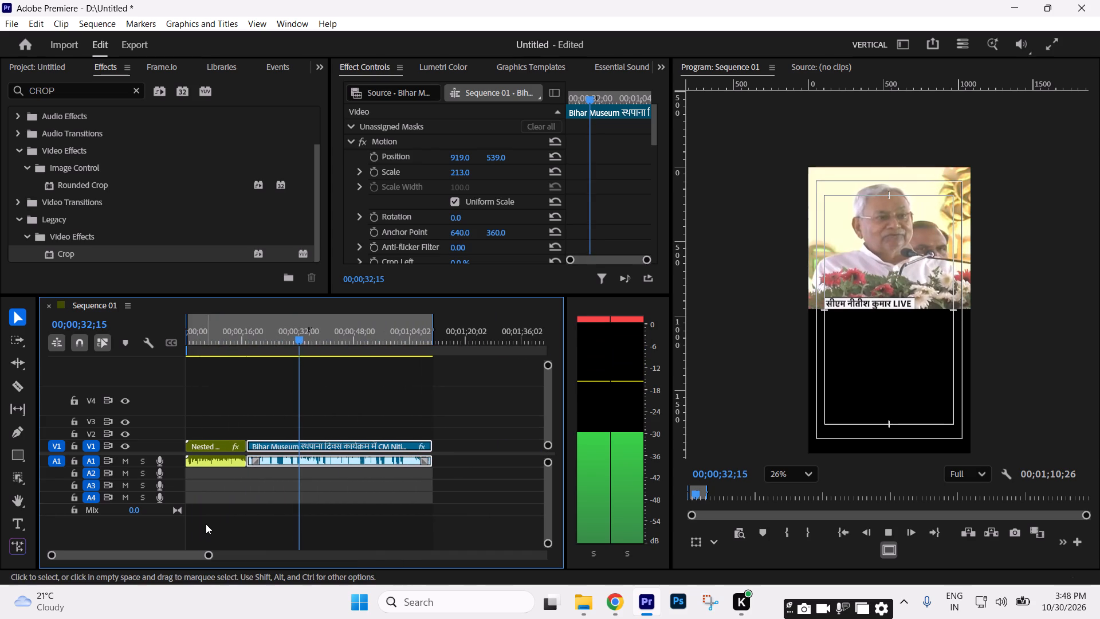
left_click(387, 409)
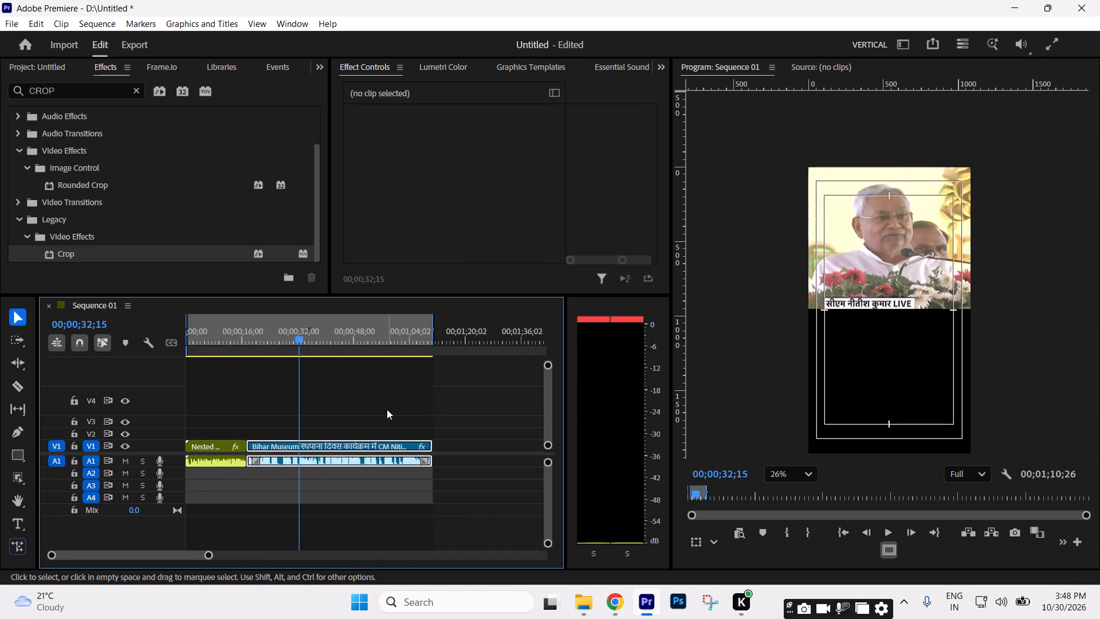
key("space")
left_click(209, 560)
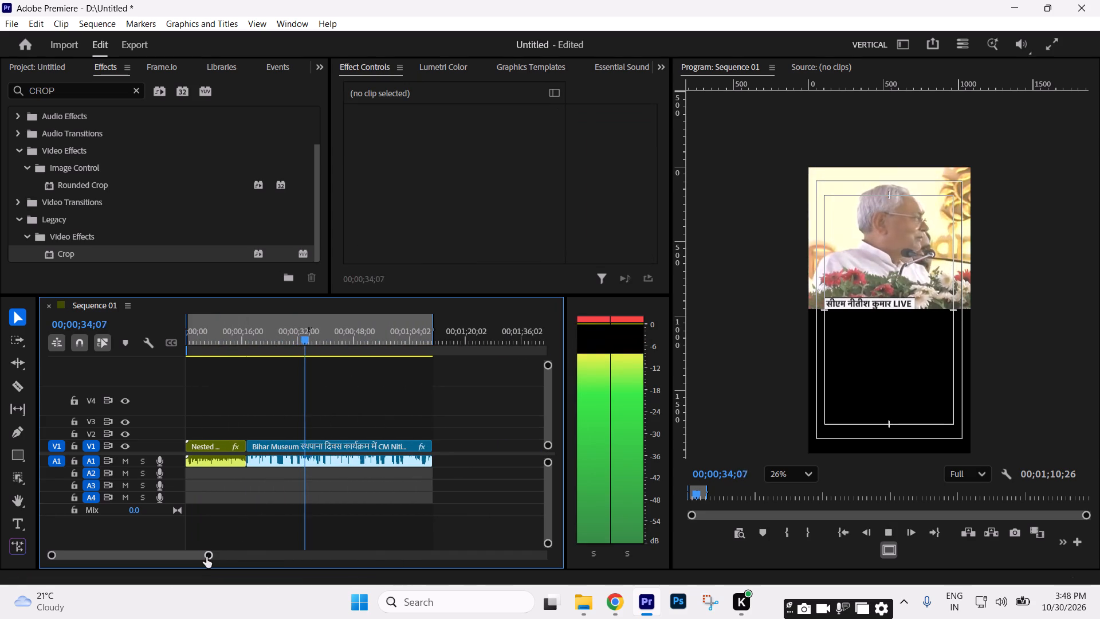
left_click_drag(206, 557, 163, 564)
key("space")
left_click(423, 405)
Save the project.
key("ctrl+s")
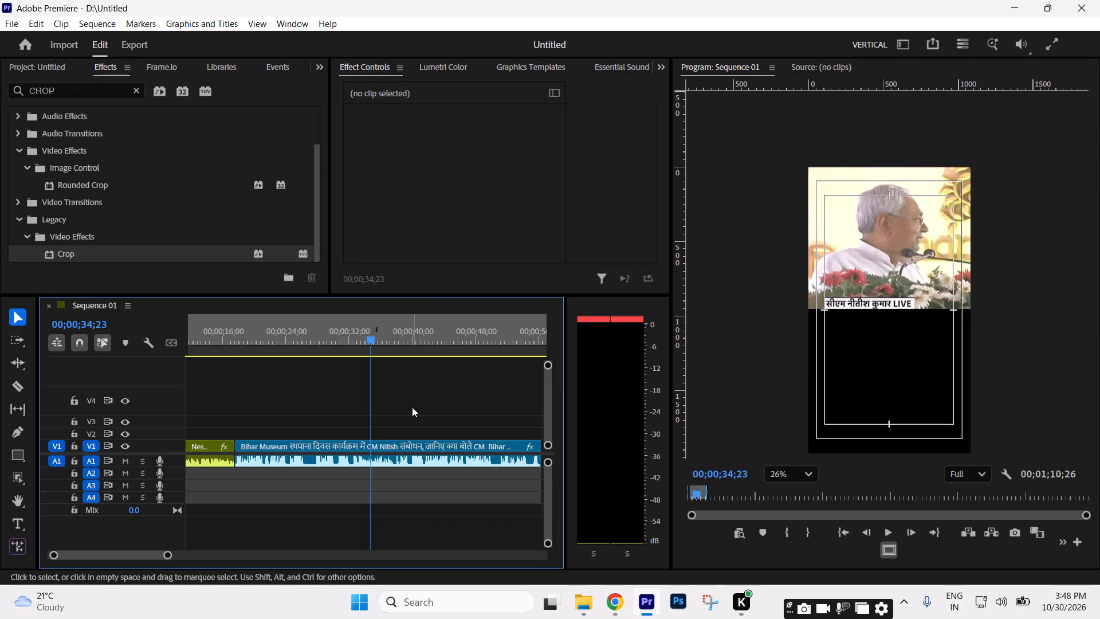
Play the speech clip onward from 00;00;34;23 to listen for a suitable cut point.
key("space")
left_click(412, 394)
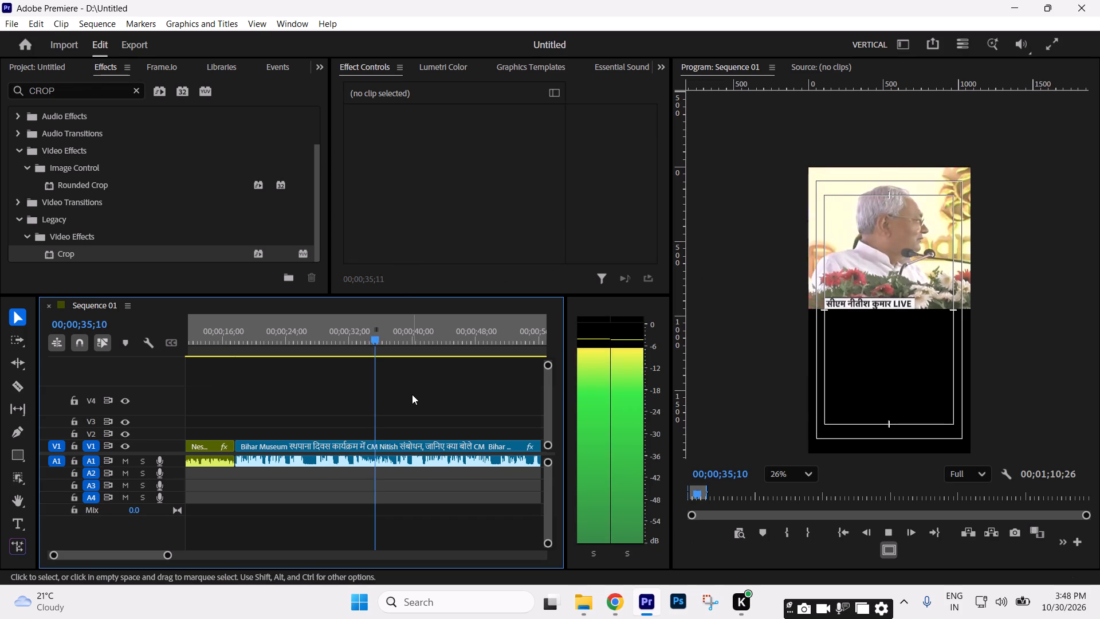
left_click_drag(169, 553, 190, 539)
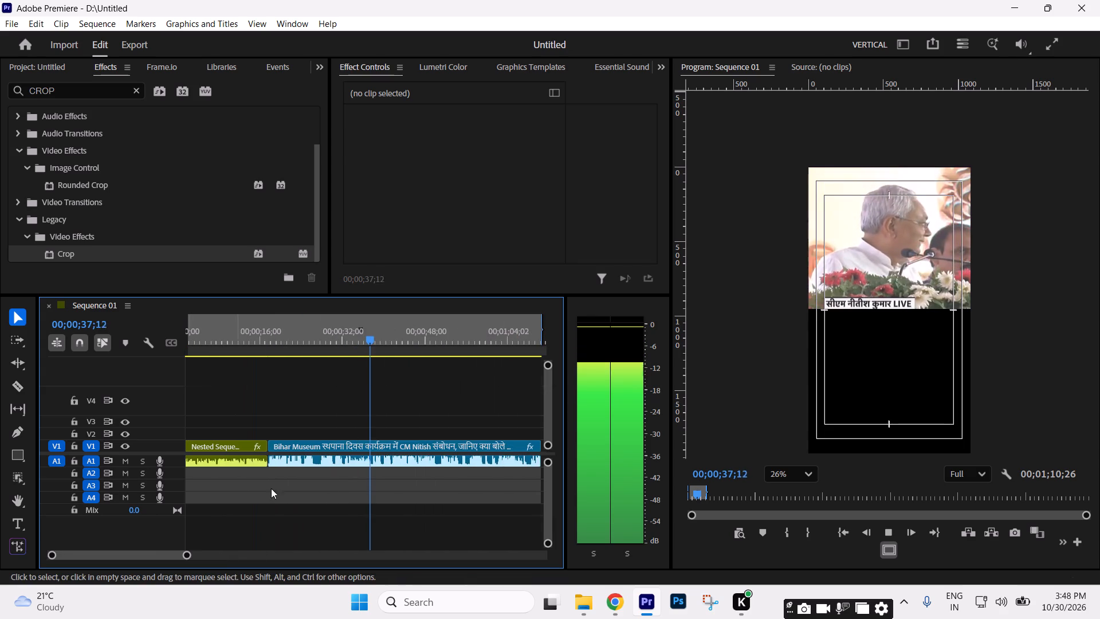
left_click(417, 406)
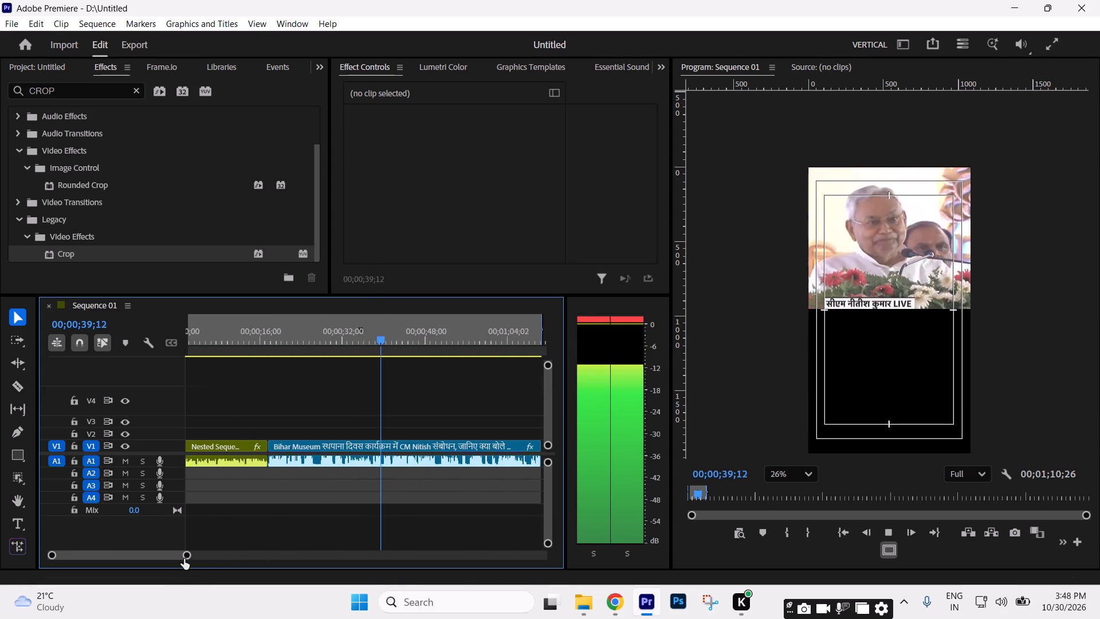
left_click_drag(186, 556, 213, 552)
left_click(410, 417)
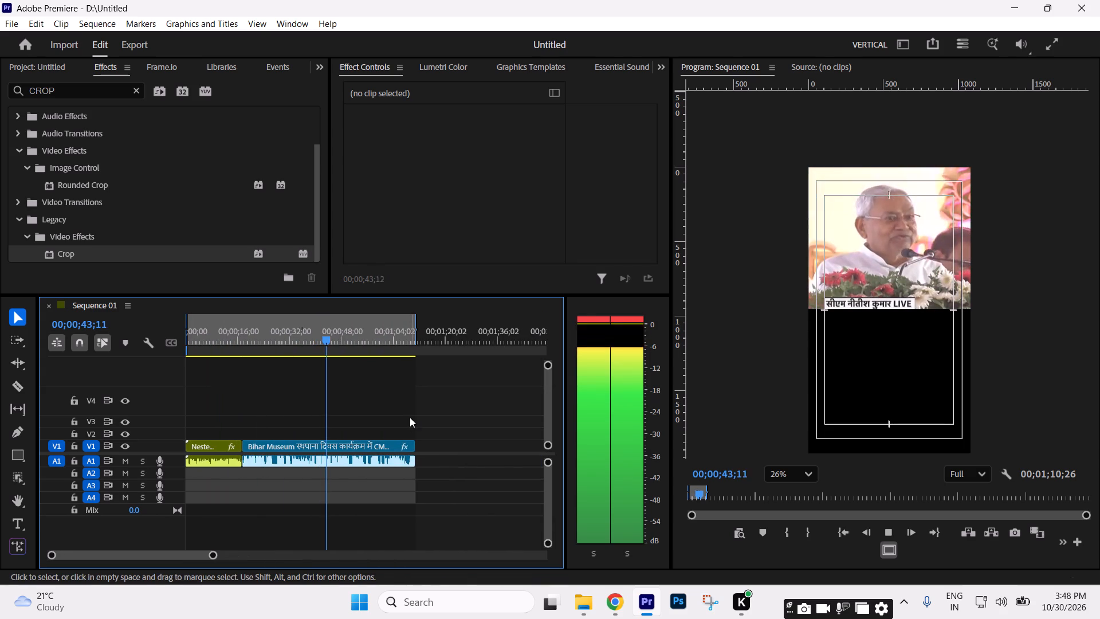
left_click_drag(213, 551, 176, 555)
left_click(418, 413)
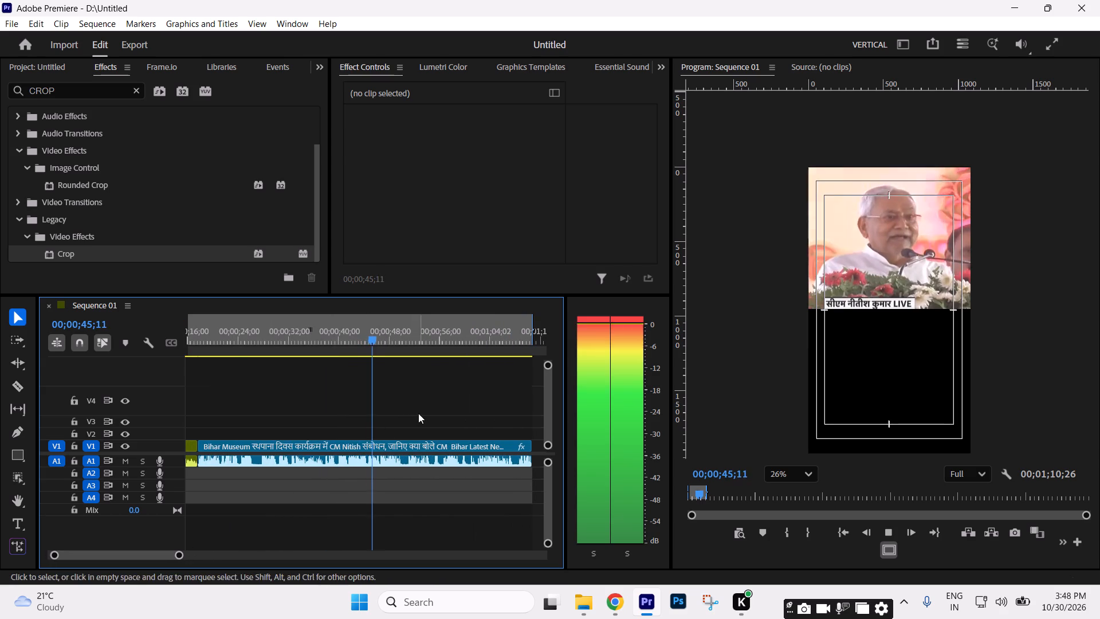
left_click_drag(179, 555, 201, 549)
left_click(411, 410)
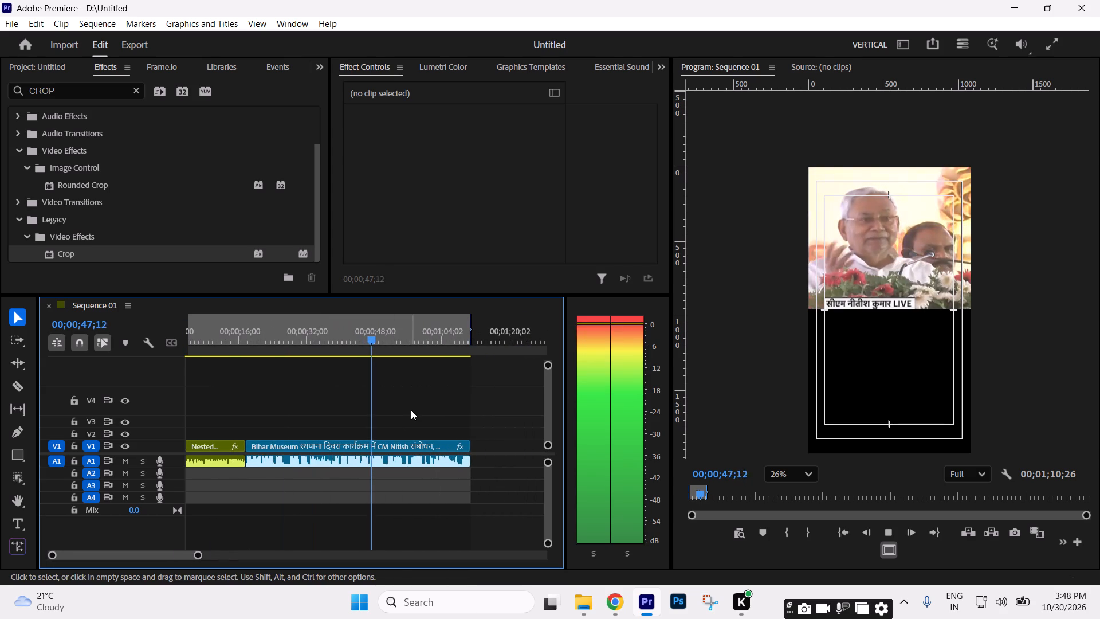
left_click_drag(198, 555, 176, 553)
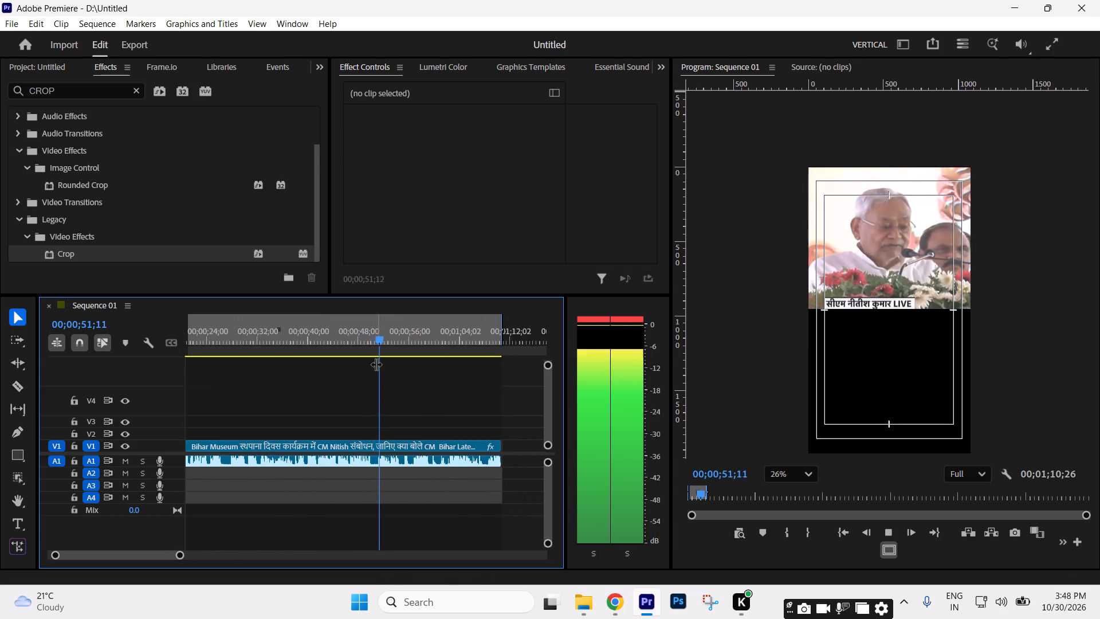
left_click_drag(180, 554, 186, 554)
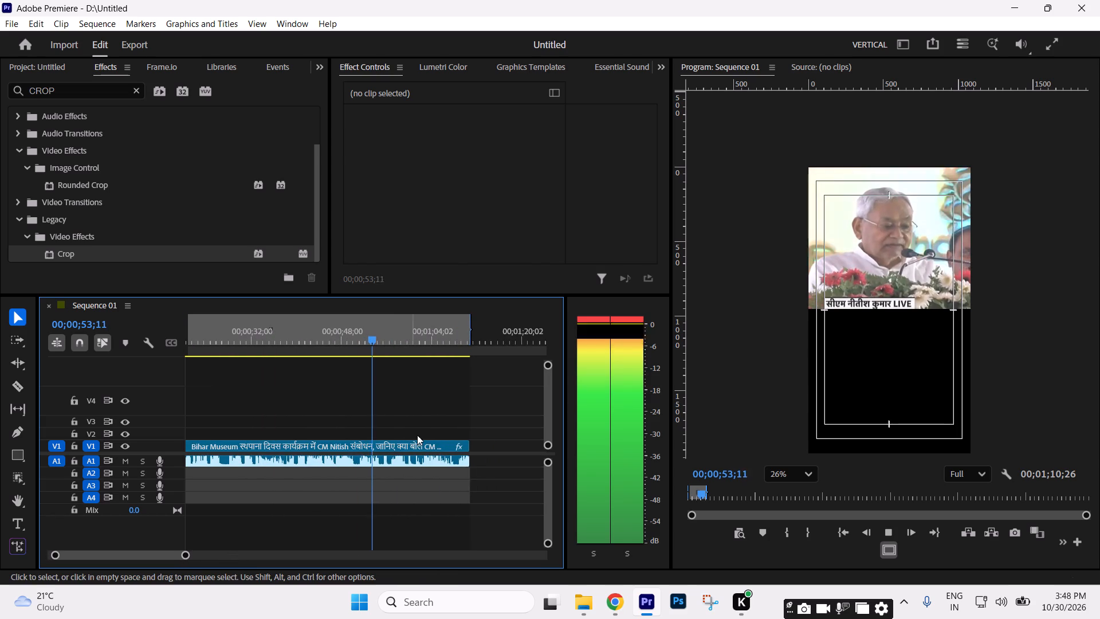
left_click(427, 422)
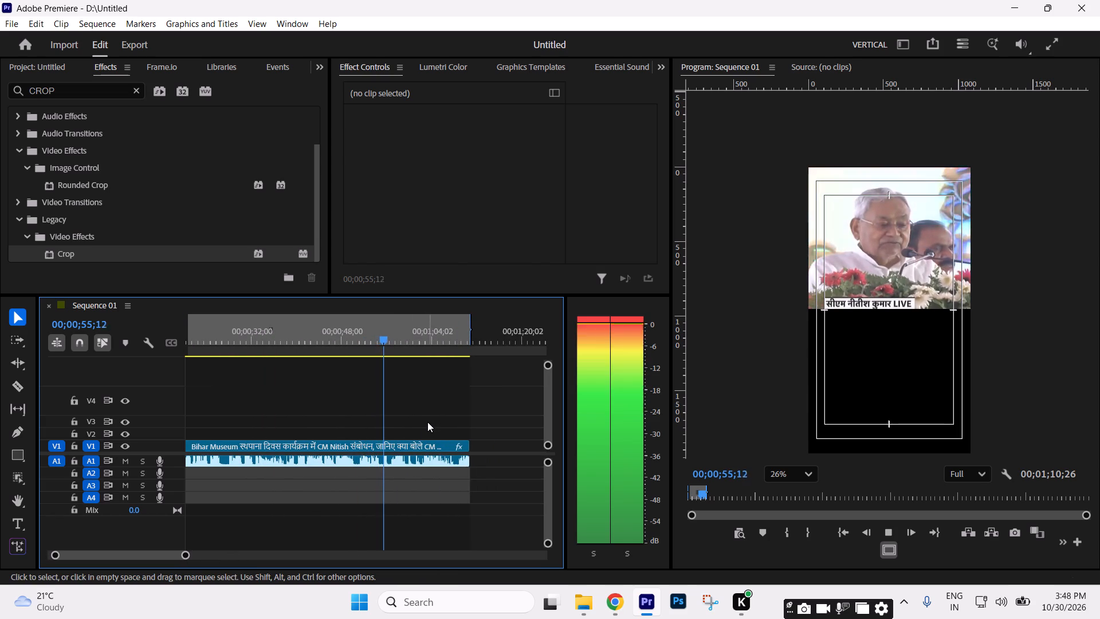
Split the speech clip and its audio at about 00;00;55 with the Razor tool.
key("c")
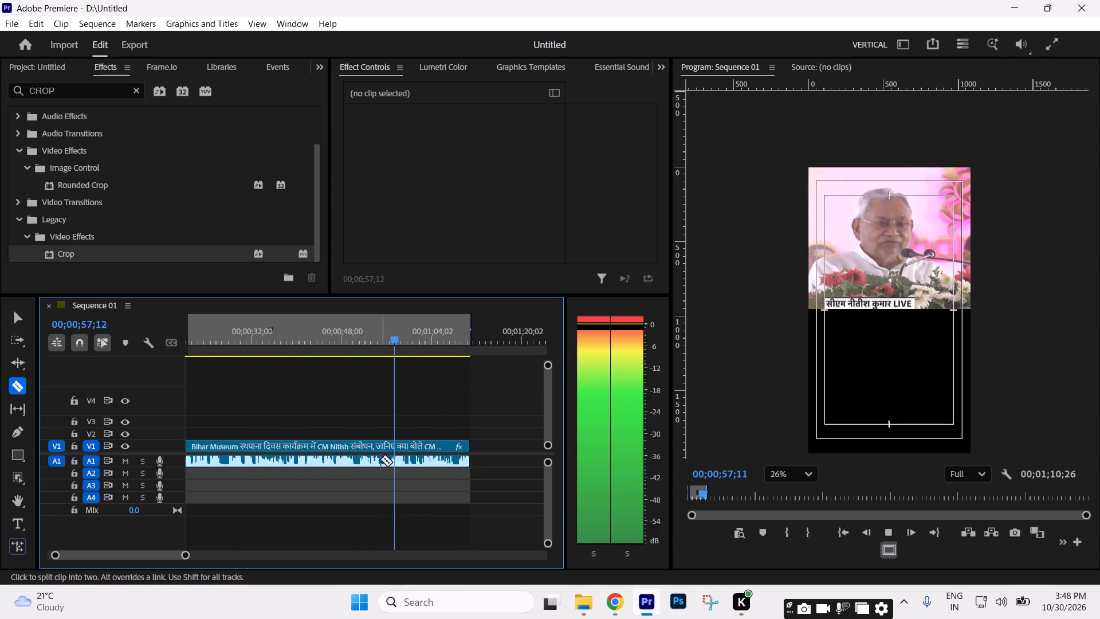
left_click(380, 459)
key("v")
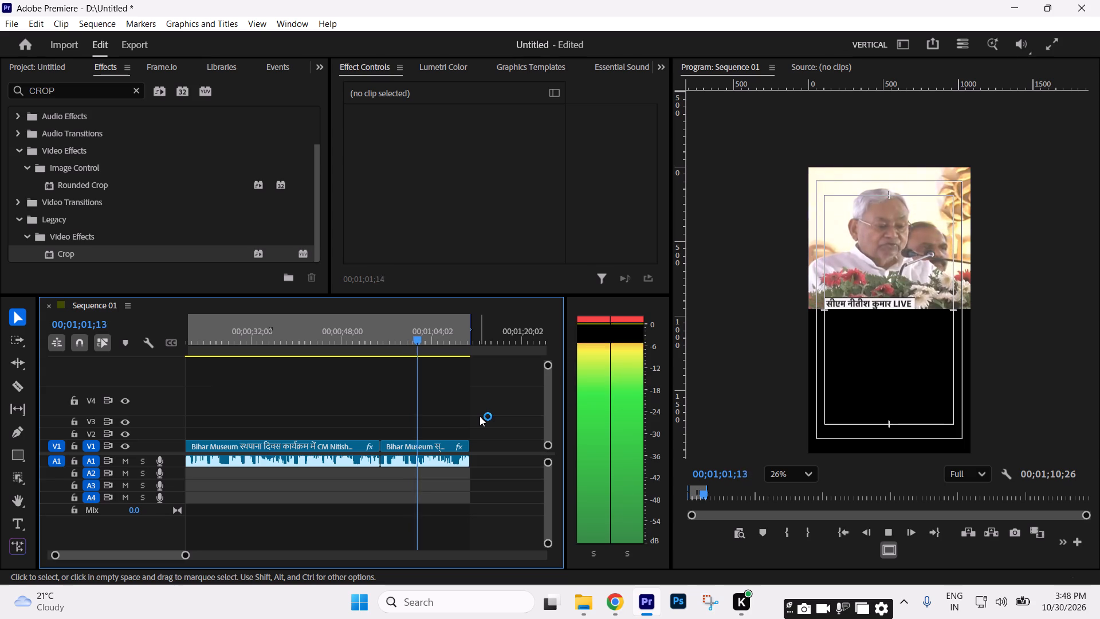
Replay the speech from about 00;00;58 to check the passage following the cut.
left_click_drag(480, 416, 448, 472)
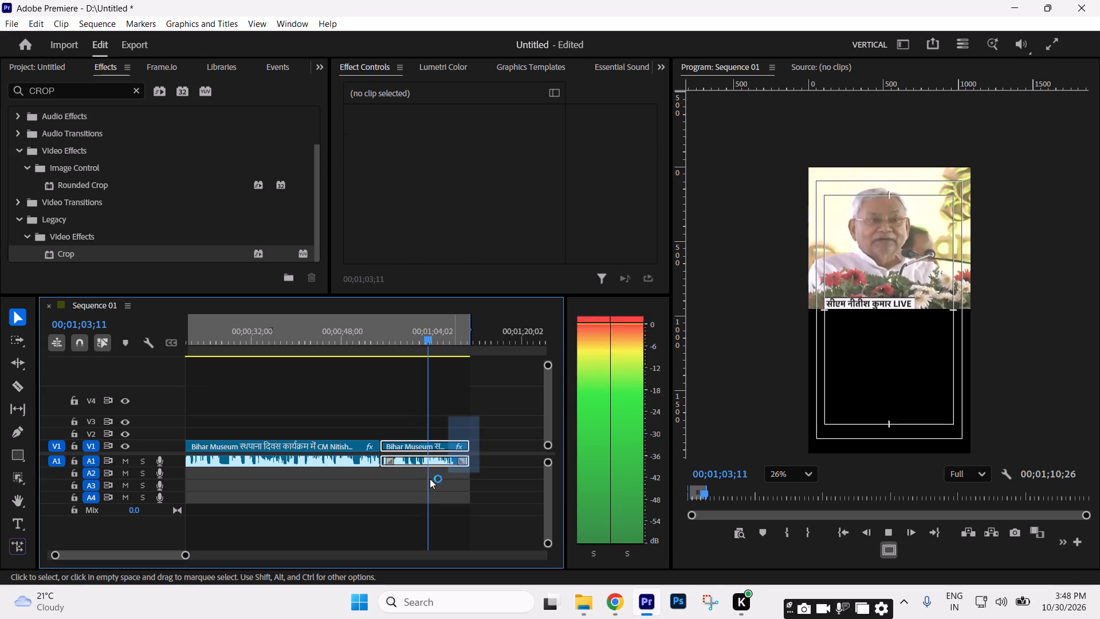
left_click(403, 350)
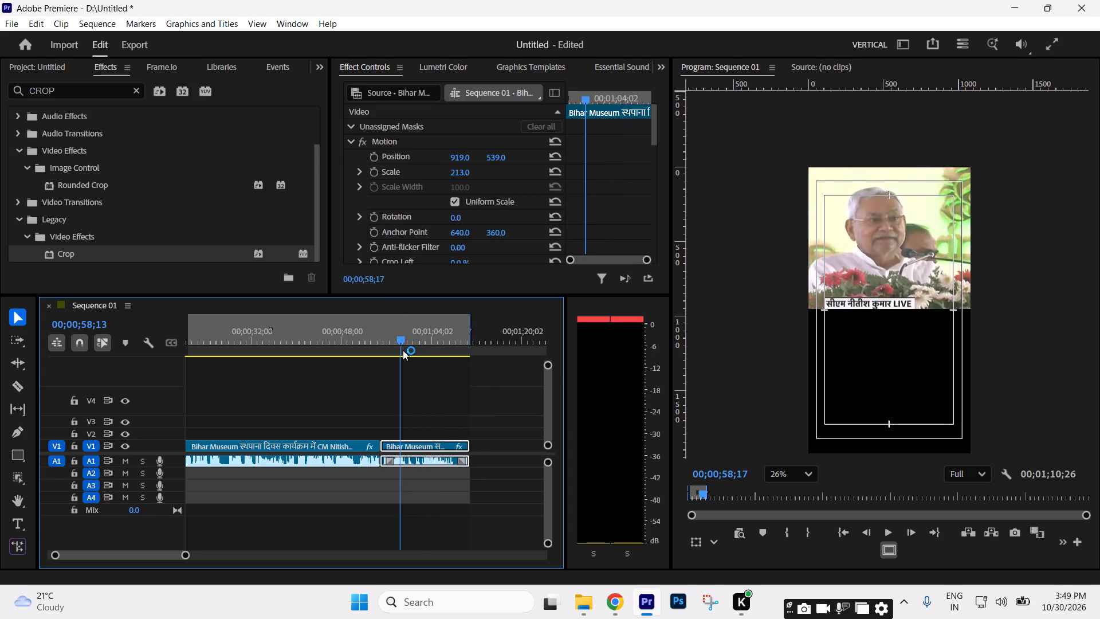
key("space")
key("space")
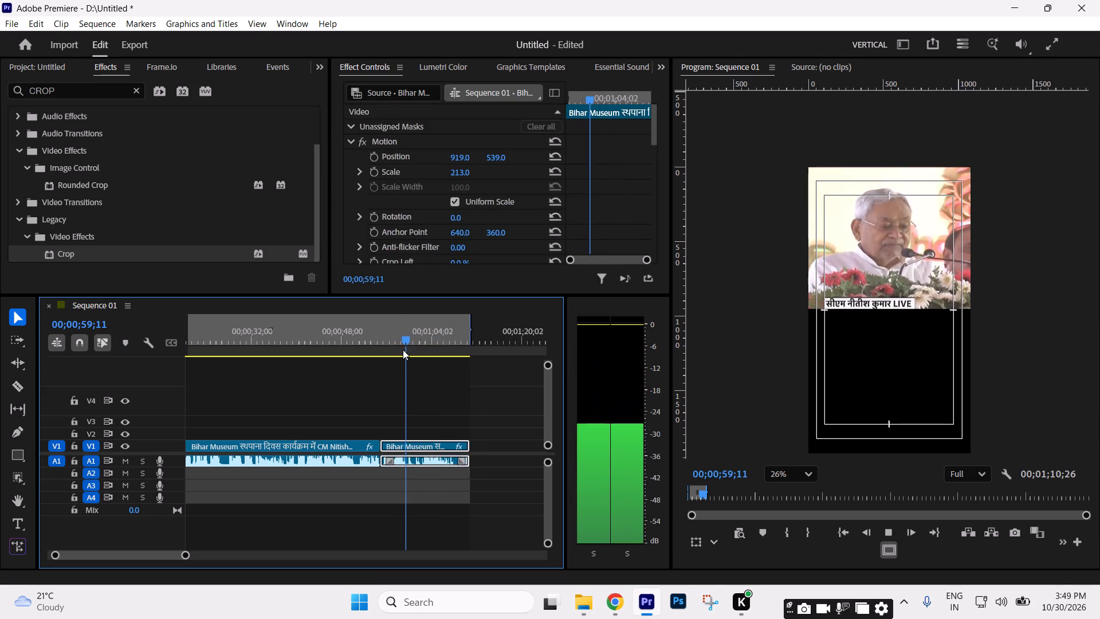
left_click(461, 410)
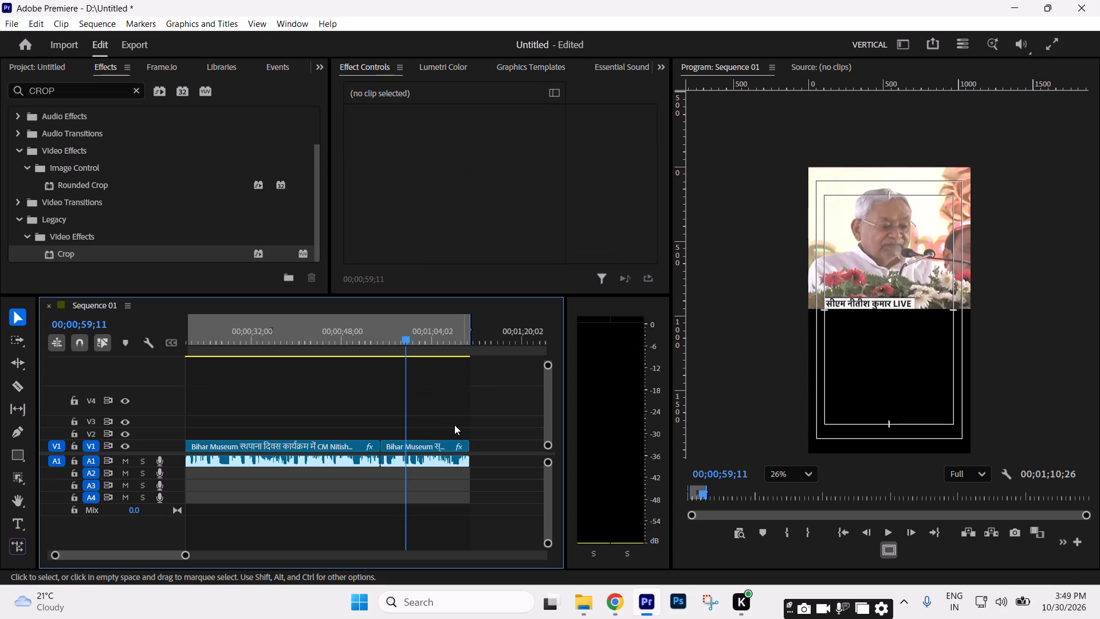
Trim the end of the second speech segment, with its audio, back to about 00;01;01.
left_click_drag(188, 555, 187, 554)
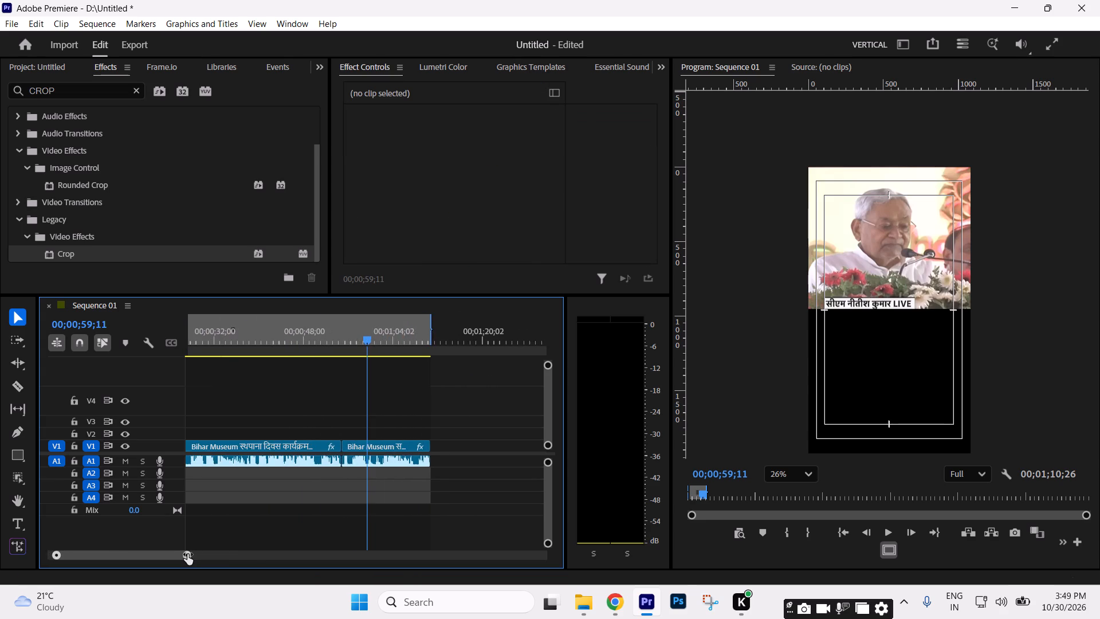
left_click_drag(187, 554, 180, 555)
left_click(465, 420)
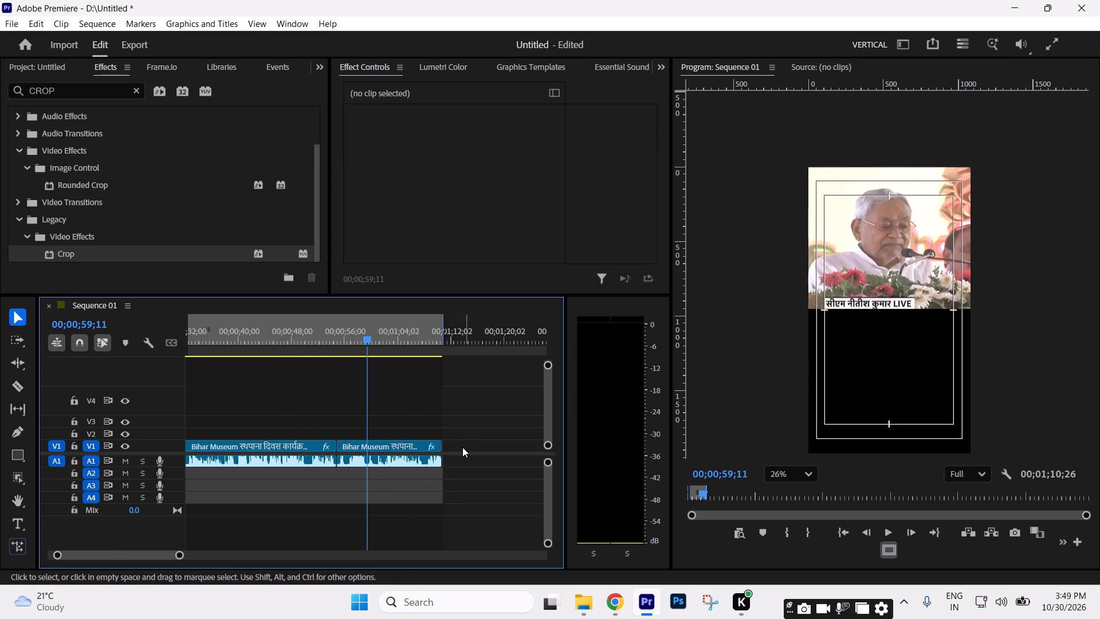
left_click_drag(441, 448, 380, 449)
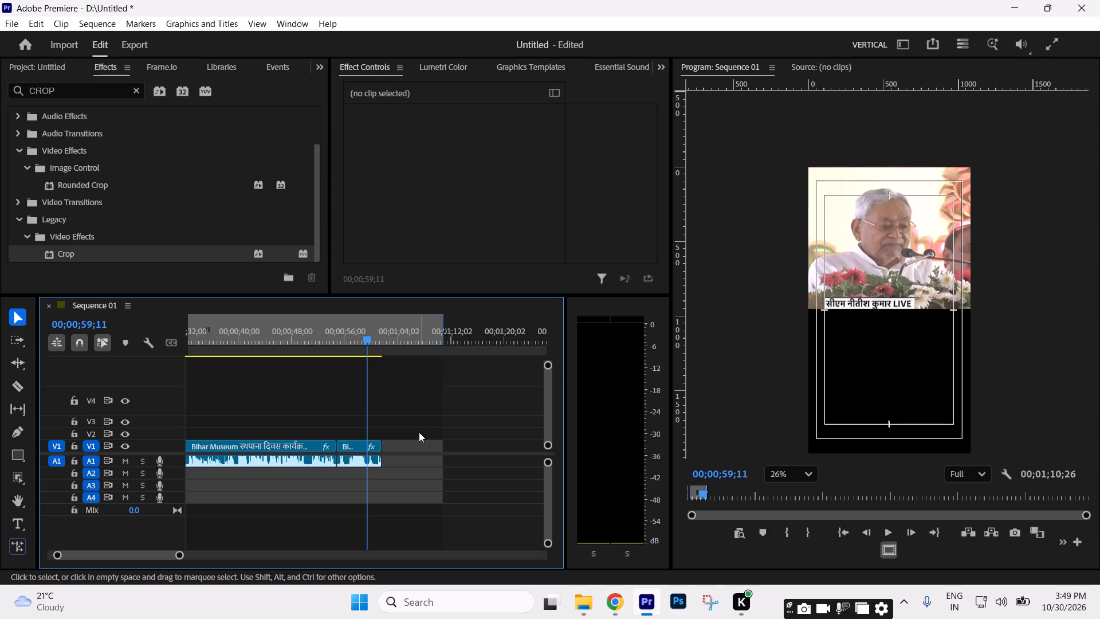
left_click(449, 437)
Play the trimmed speech from the start of its first segment at 00;00;17;19 to review the edit.
type("--")
left_click(276, 346)
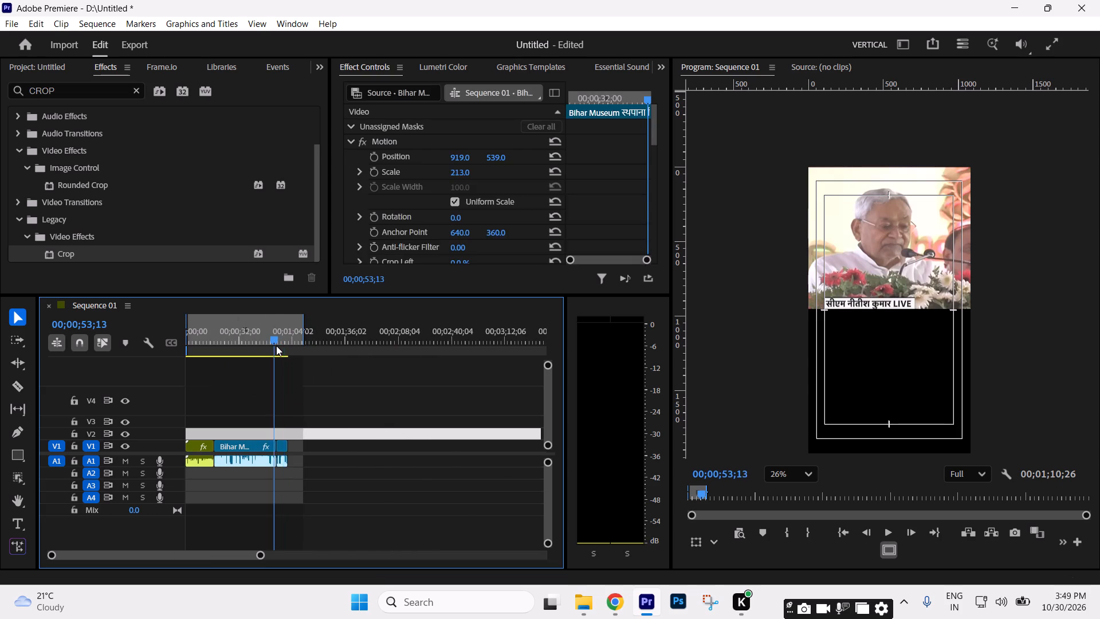
key("equal")
key("Up")
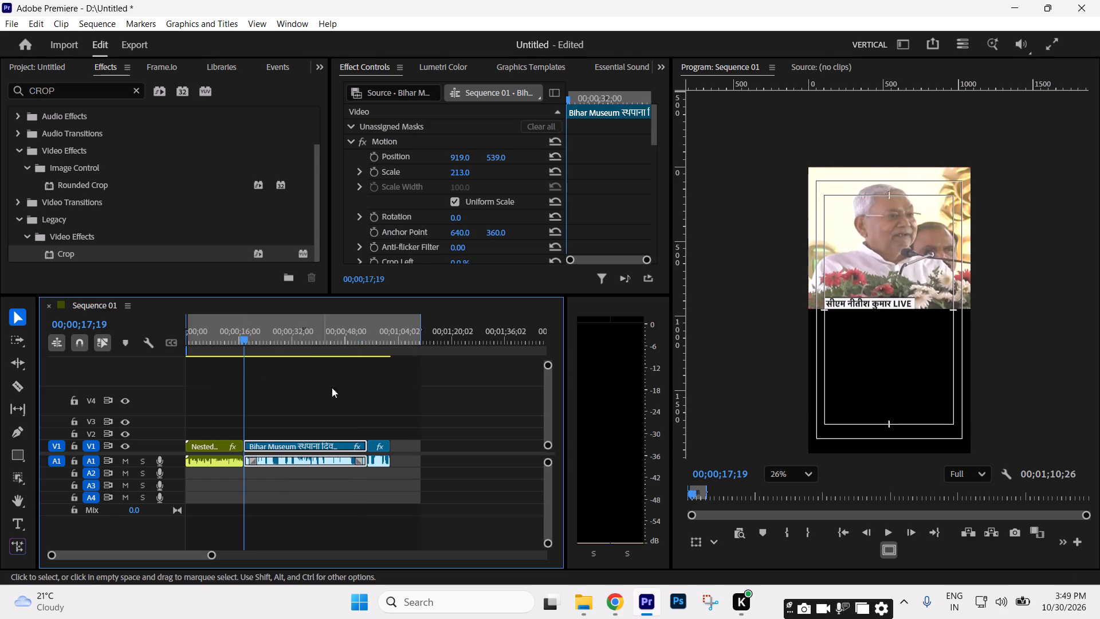
left_click(346, 387)
key("space")
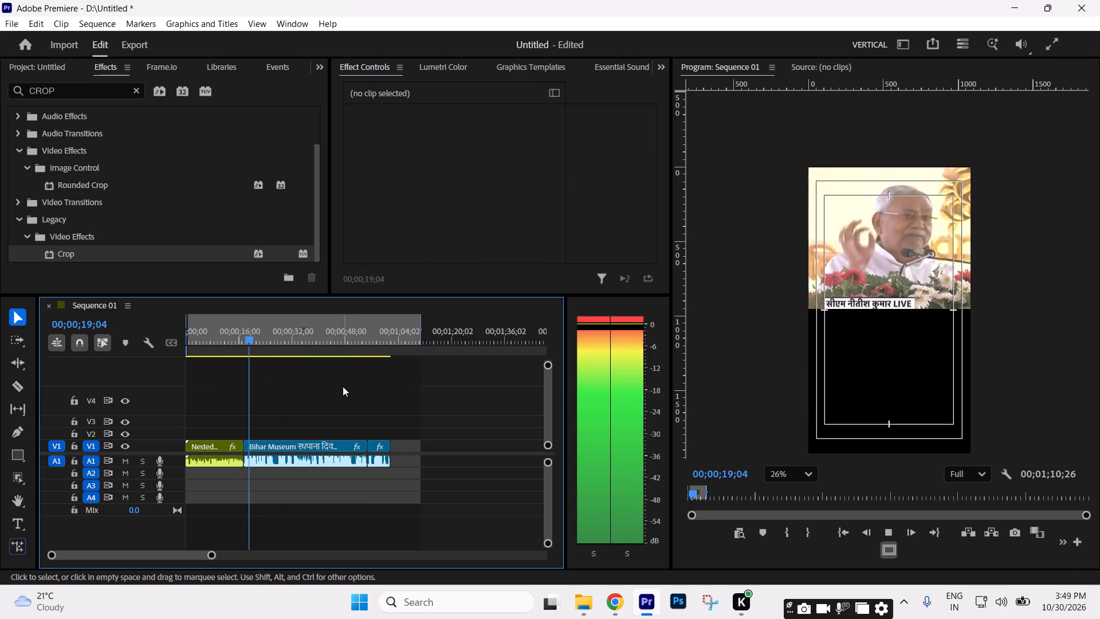
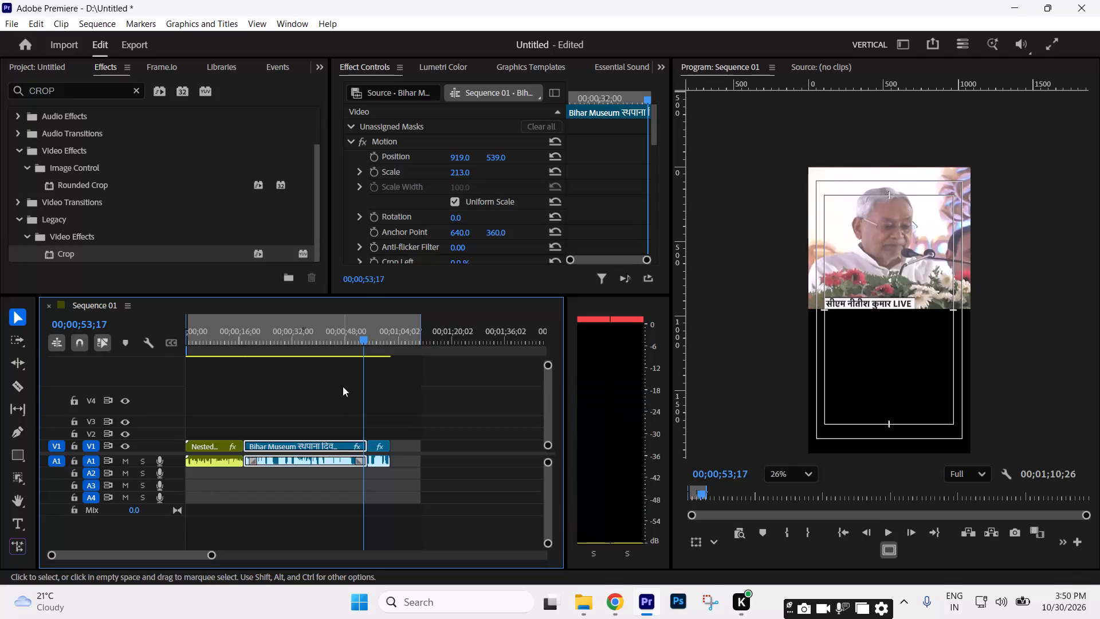
Play the speech from 00;00;53;17 through the end of its second segment to check the closing passage.
key("space")
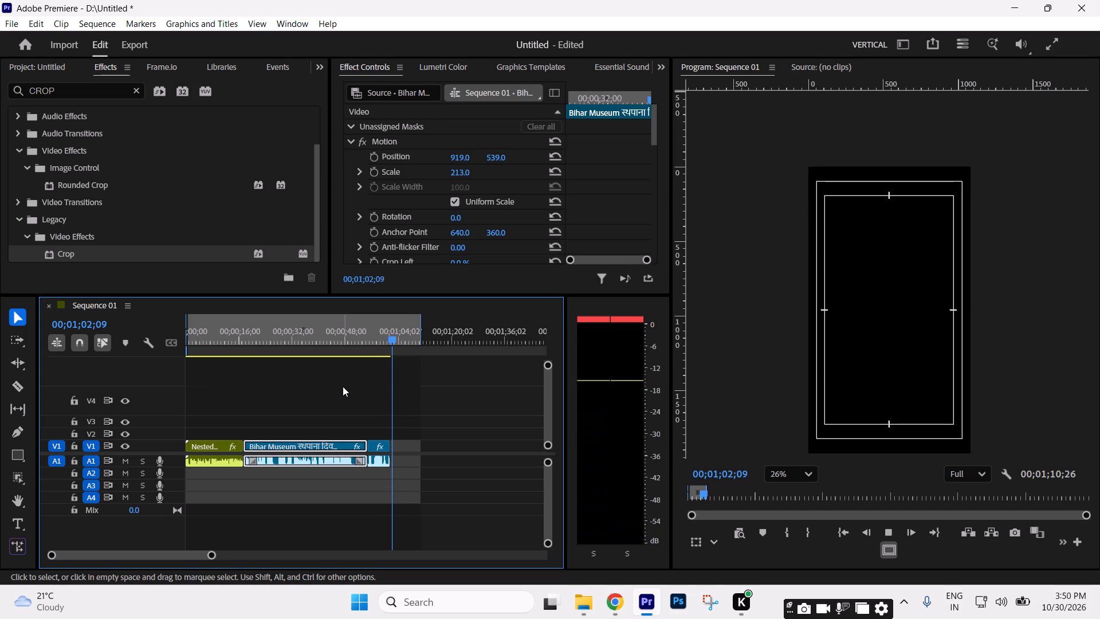
key("space")
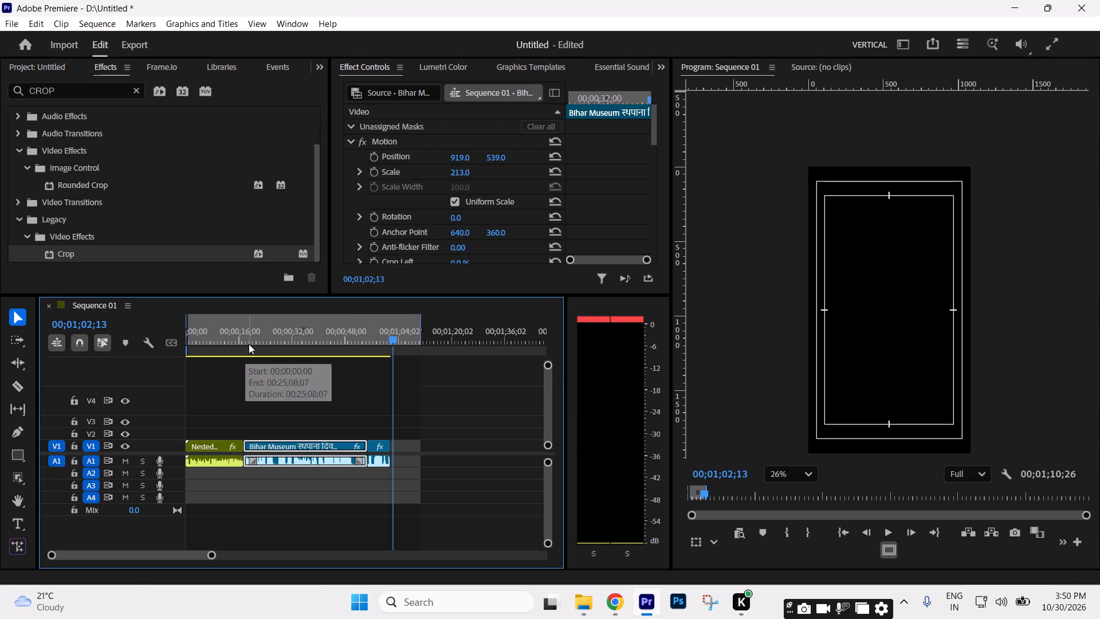
Replay the speech from the start of its first segment at 00;00;17;19 to review its opening passage.
left_click(249, 344)
left_click(370, 390)
key("Up")
key("space")
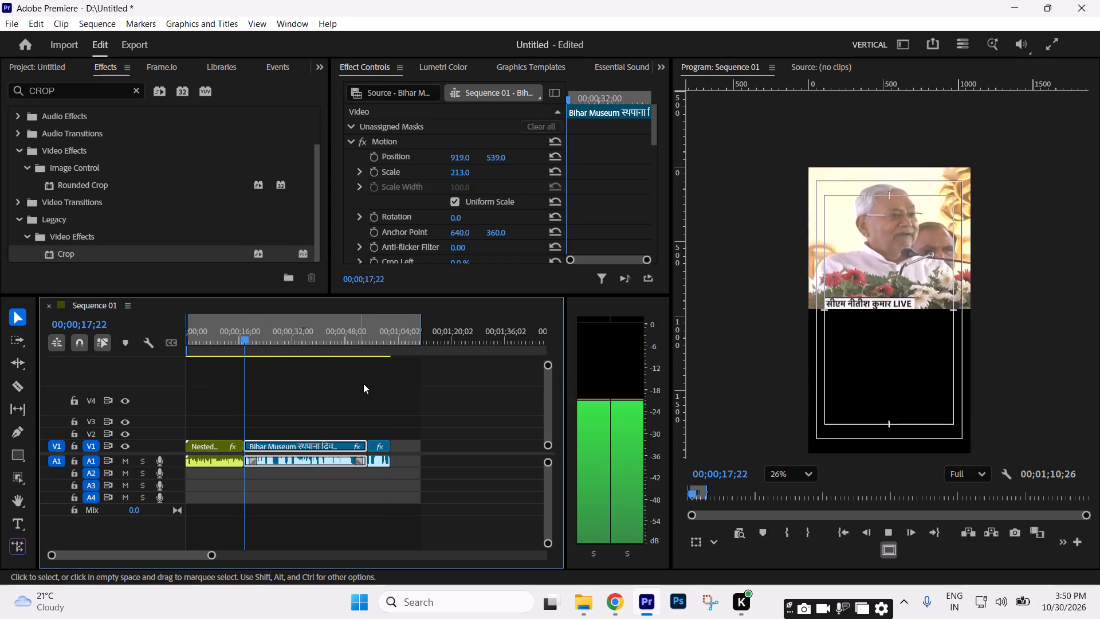
key("space")
key("space")
left_click(351, 389)
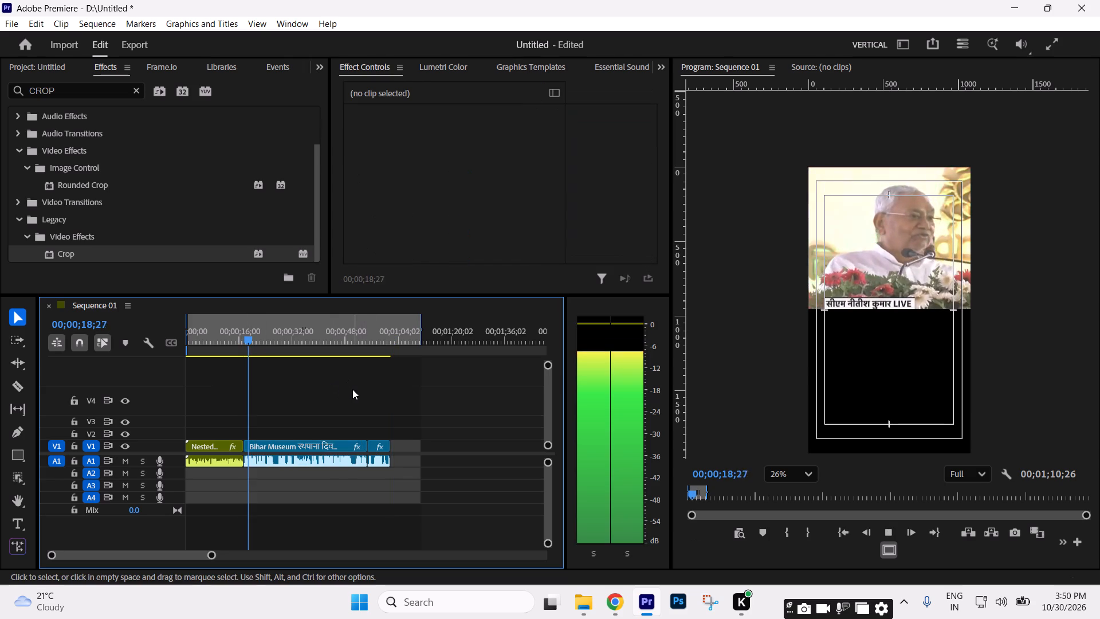
key("equal")
type("--=-==-")
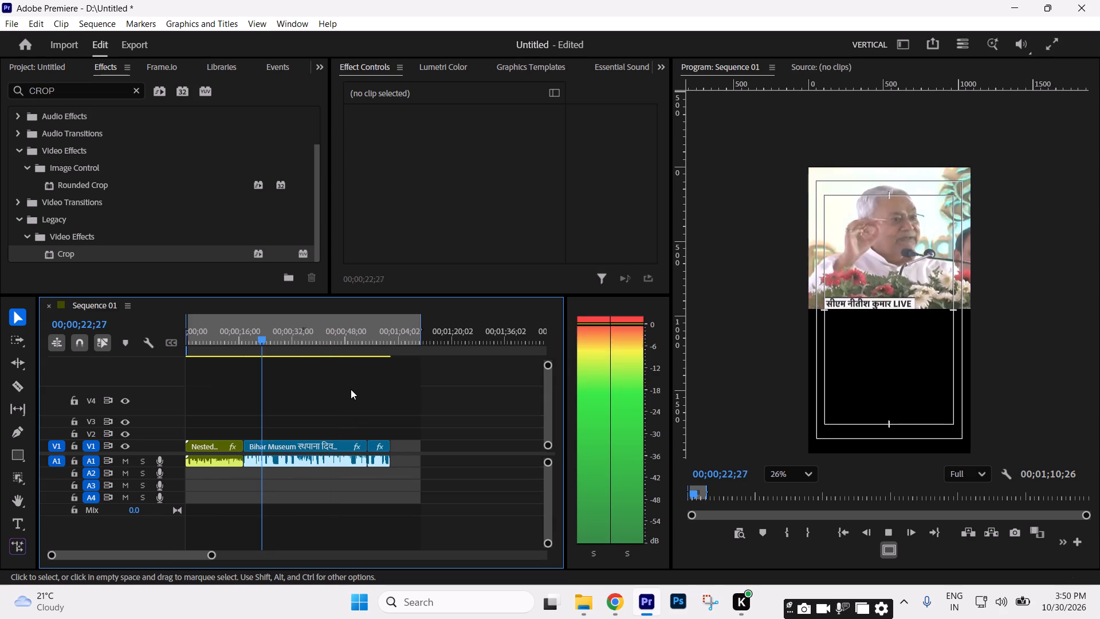
key("space")
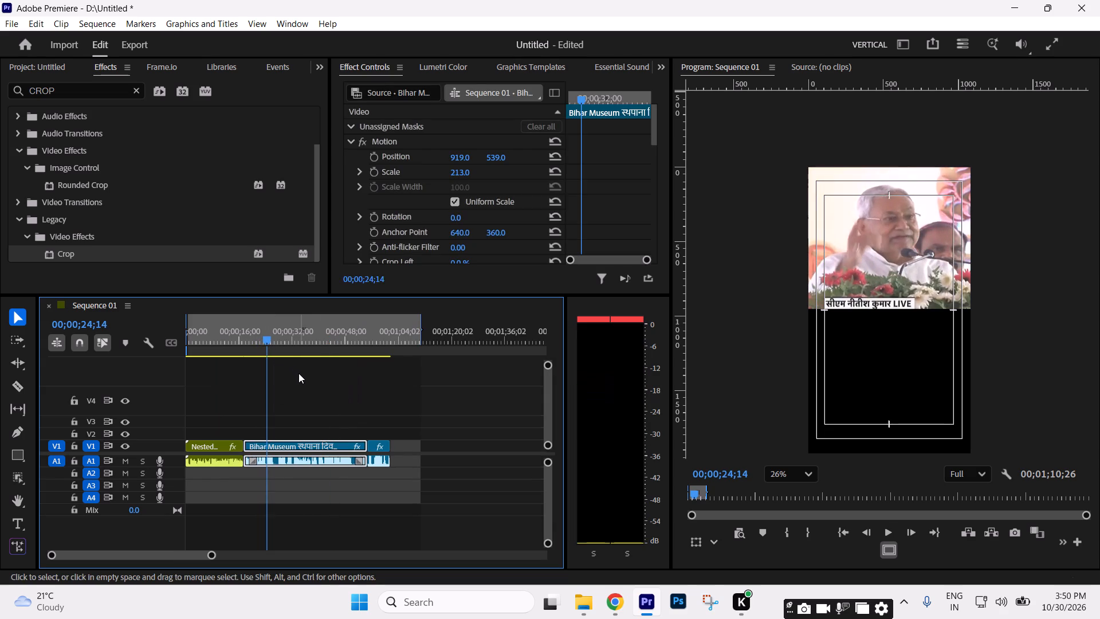
left_click(348, 405)
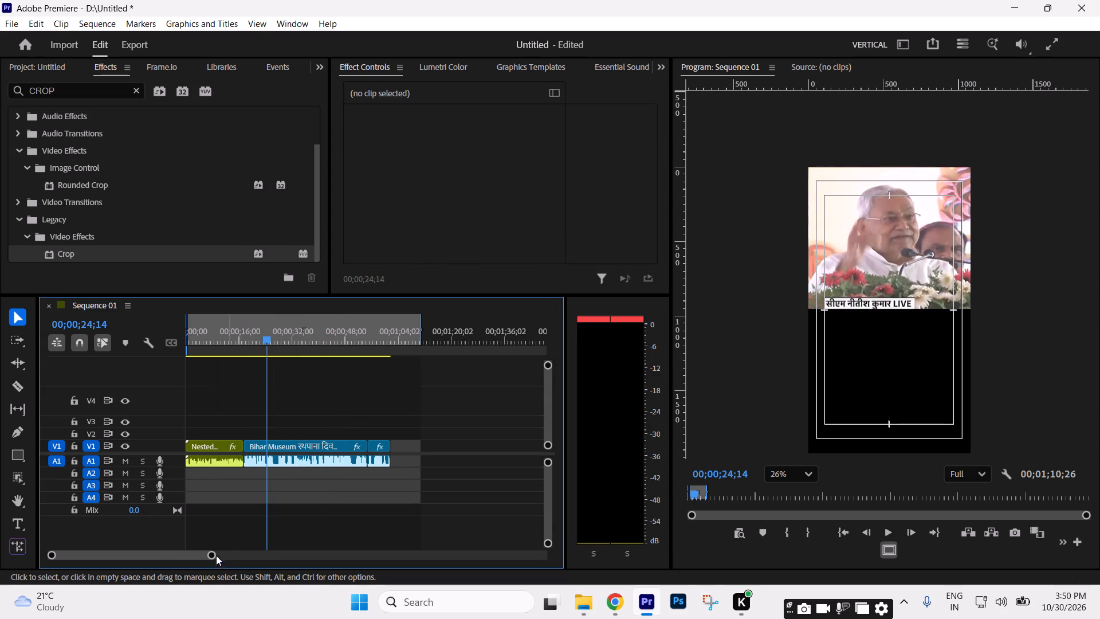
left_click_drag(214, 555, 182, 555)
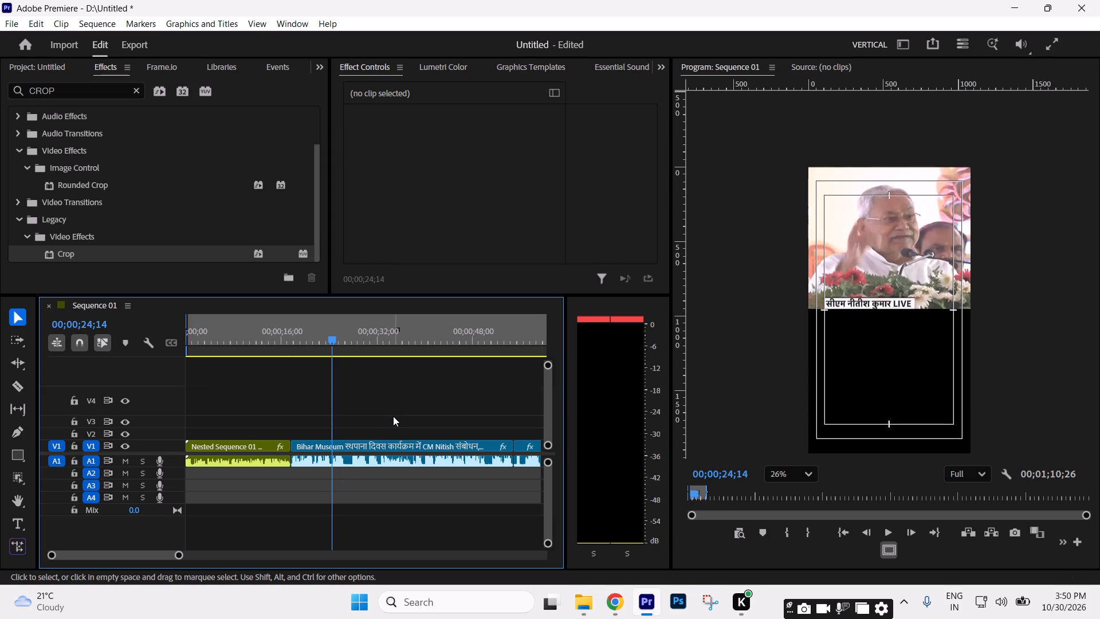
key("space")
key("space")
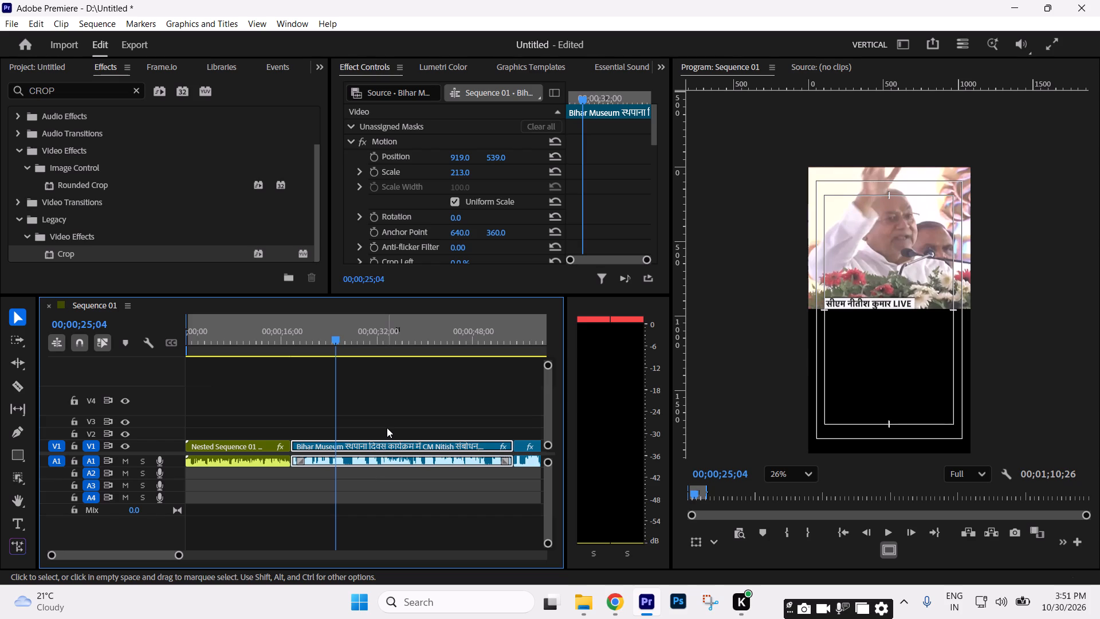
left_click(387, 421)
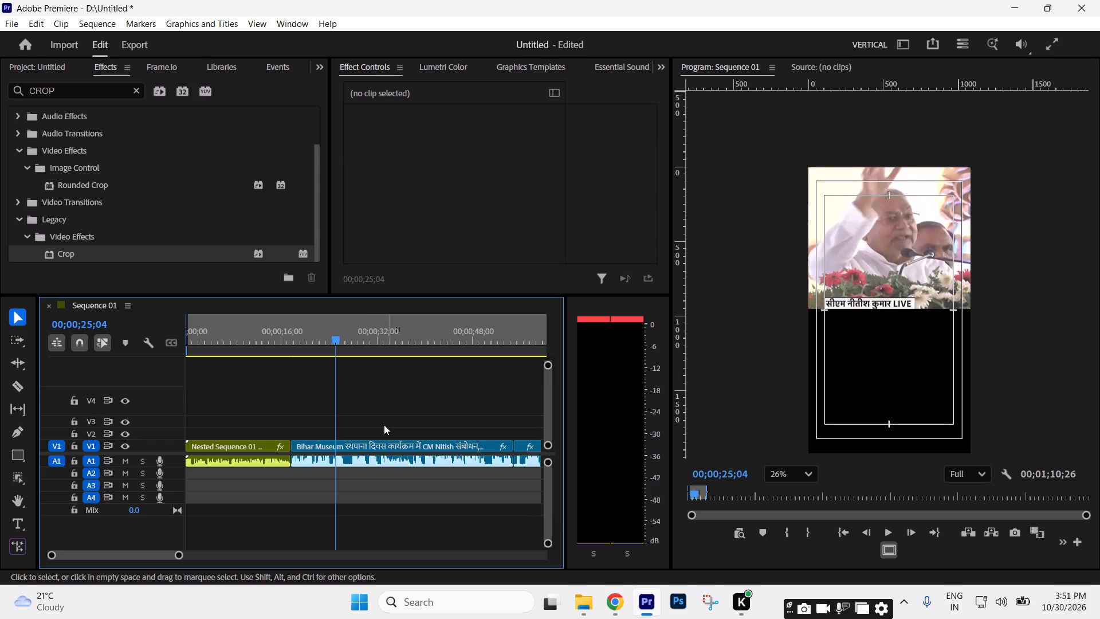
key("space")
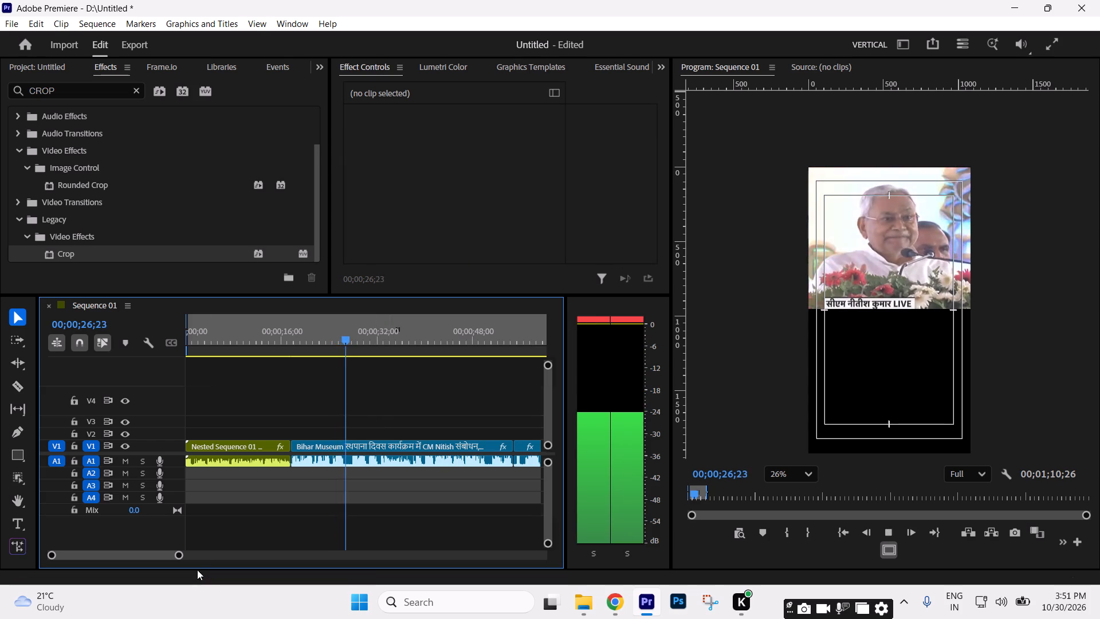
Scrub through the opening clip and the first speech segment to find the passage around 00;00;28.
left_click_drag(182, 557, 227, 560)
key("space")
left_click_drag(258, 336, 272, 341)
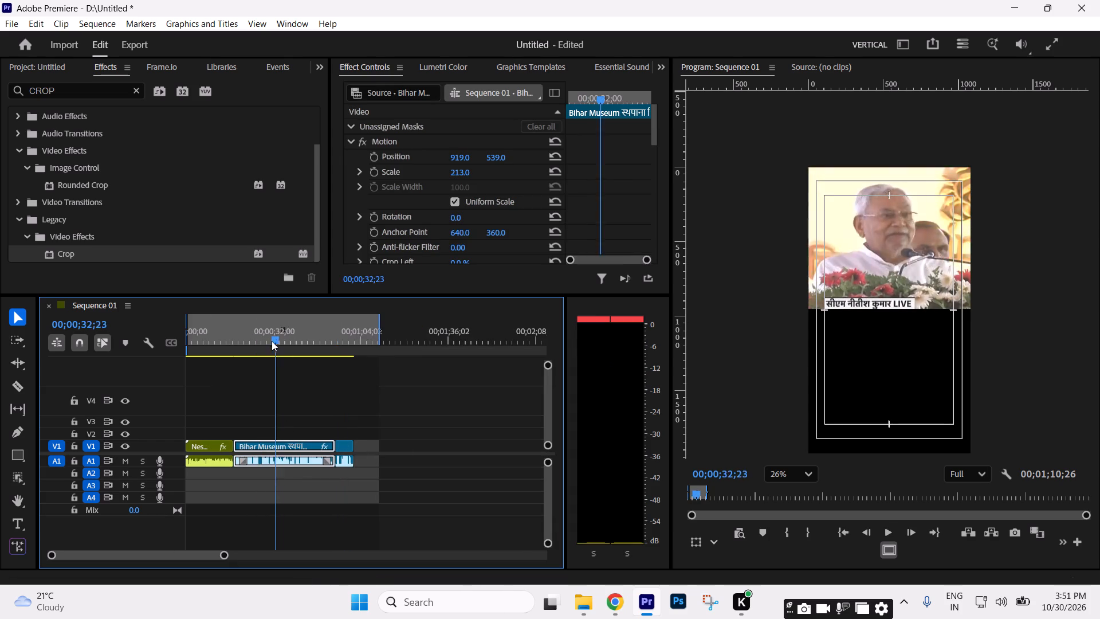
left_click_drag(272, 341, 160, 371)
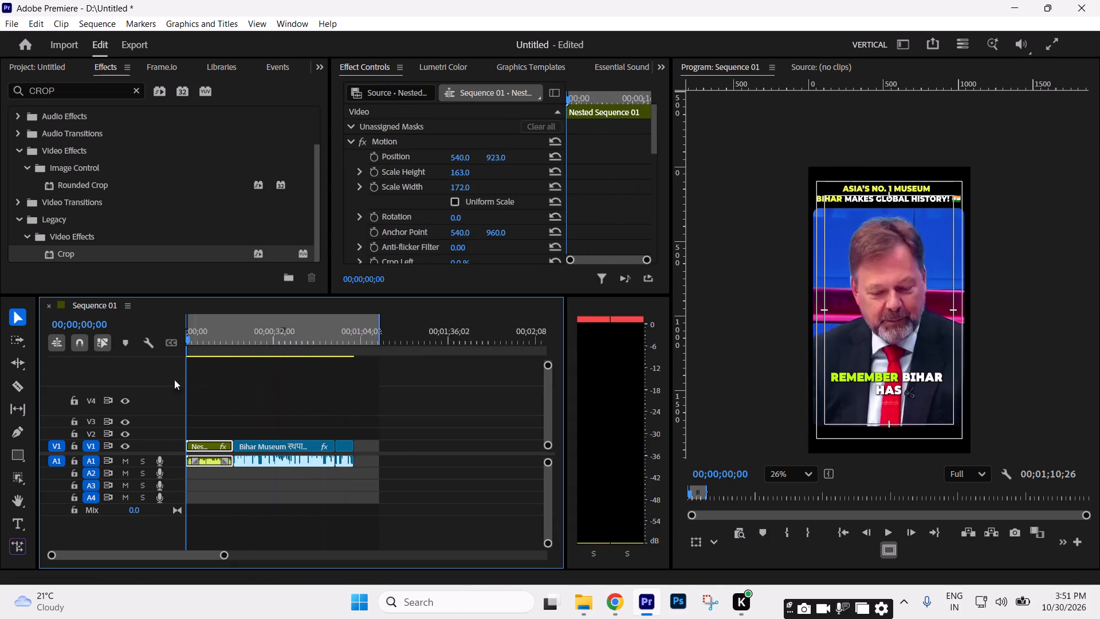
left_click(305, 398)
left_click(225, 554)
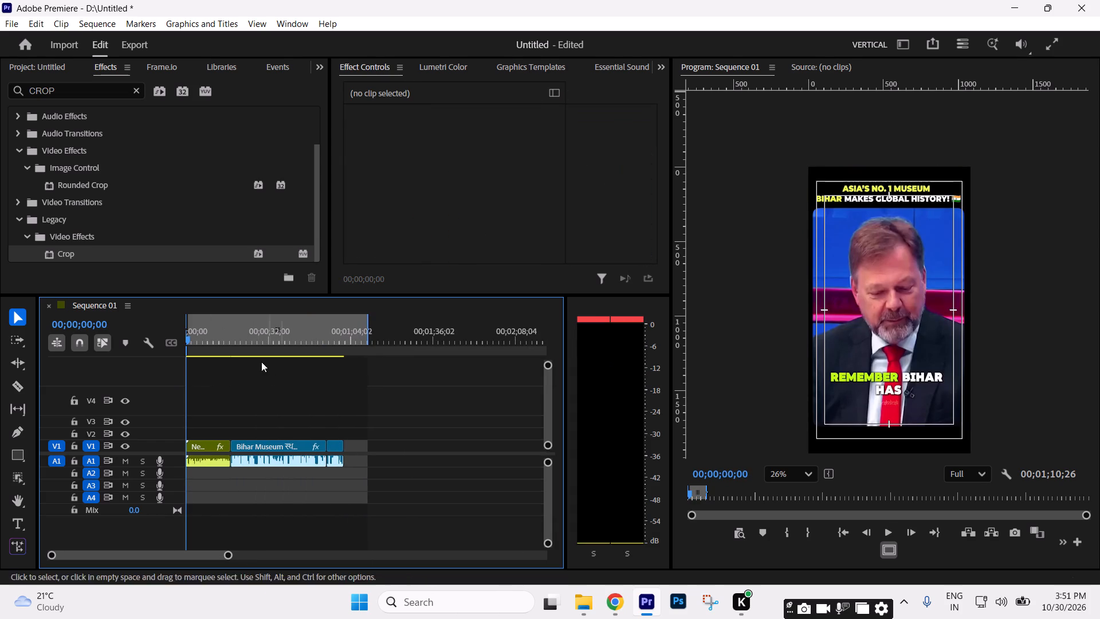
left_click_drag(226, 347, 271, 349)
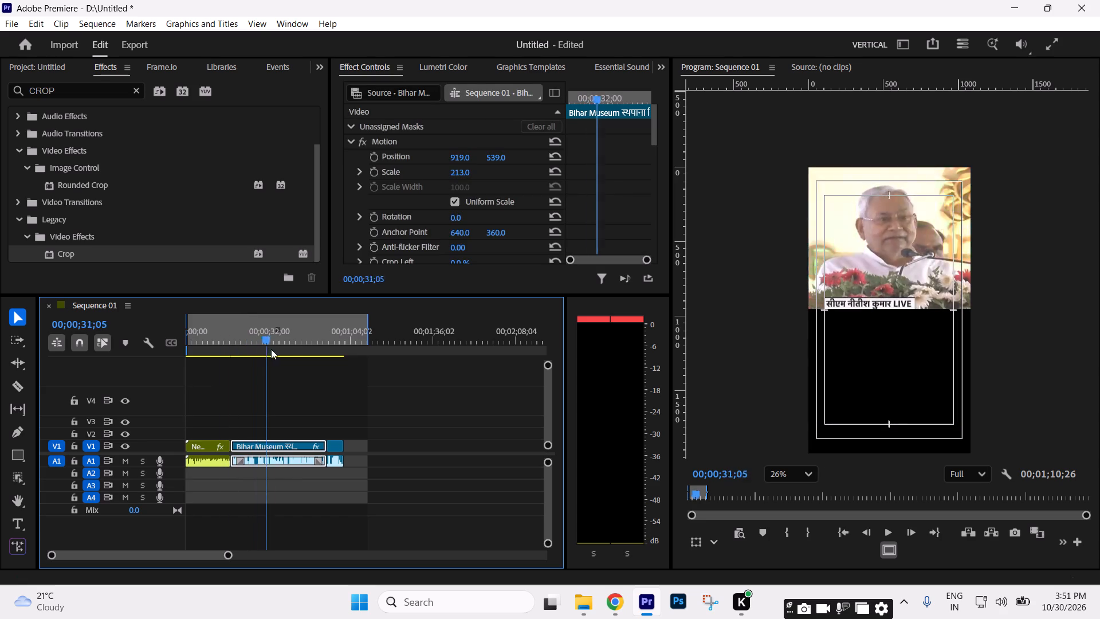
left_click_drag(271, 349, 261, 360)
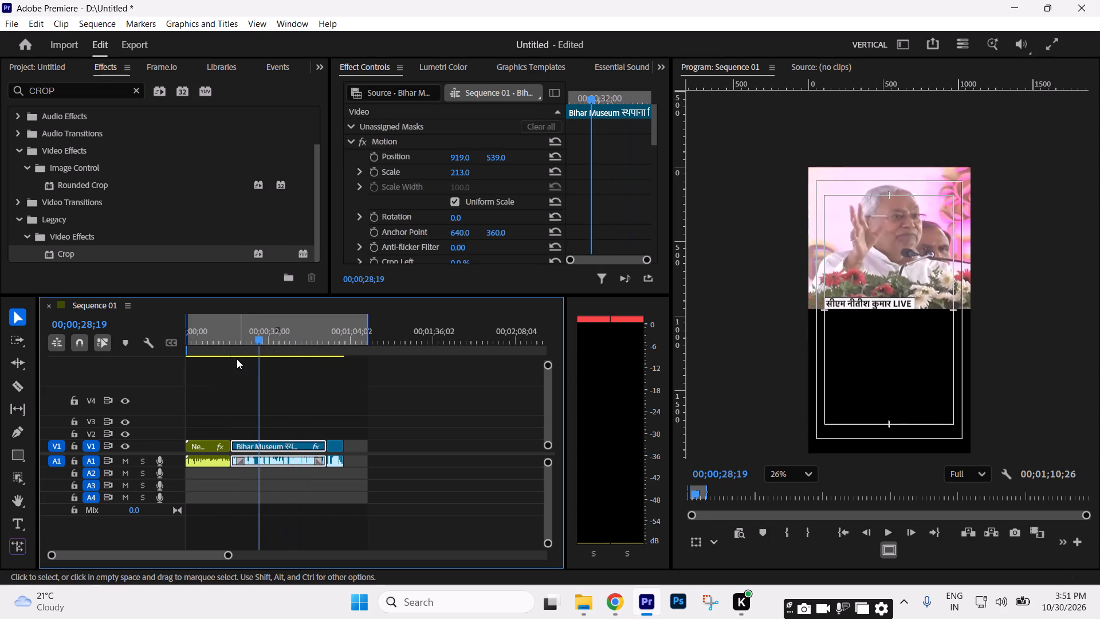
left_click(321, 384)
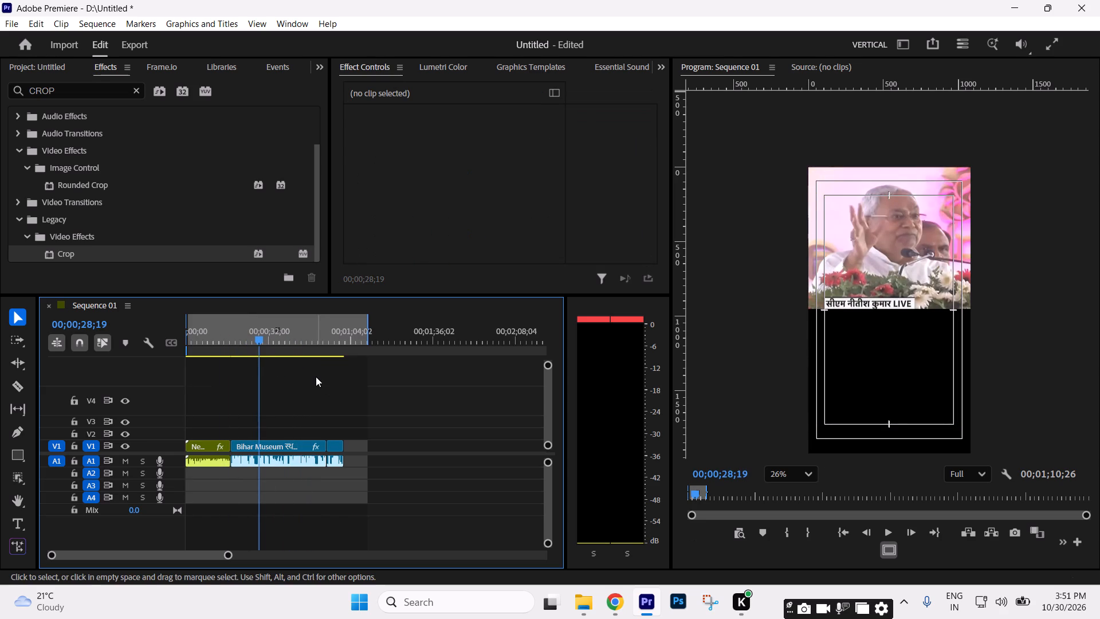
Play the first speech segment from 00;00;28;19 to about 00;00;50 to look for a suitable end point.
key("ctrl+space")
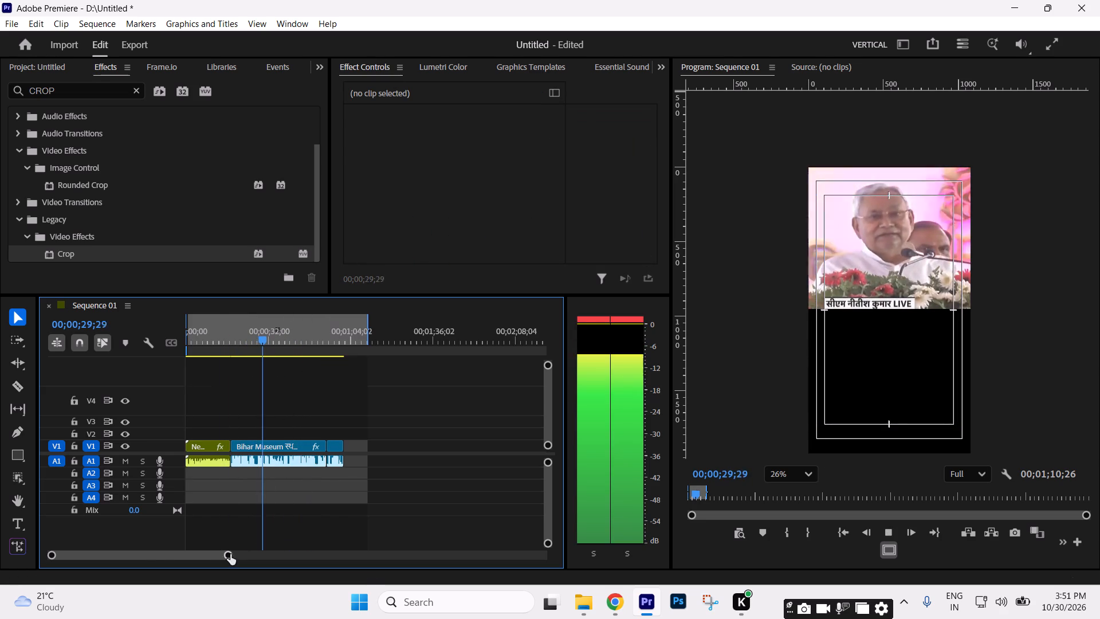
left_click_drag(230, 554, 203, 553)
left_click(410, 399)
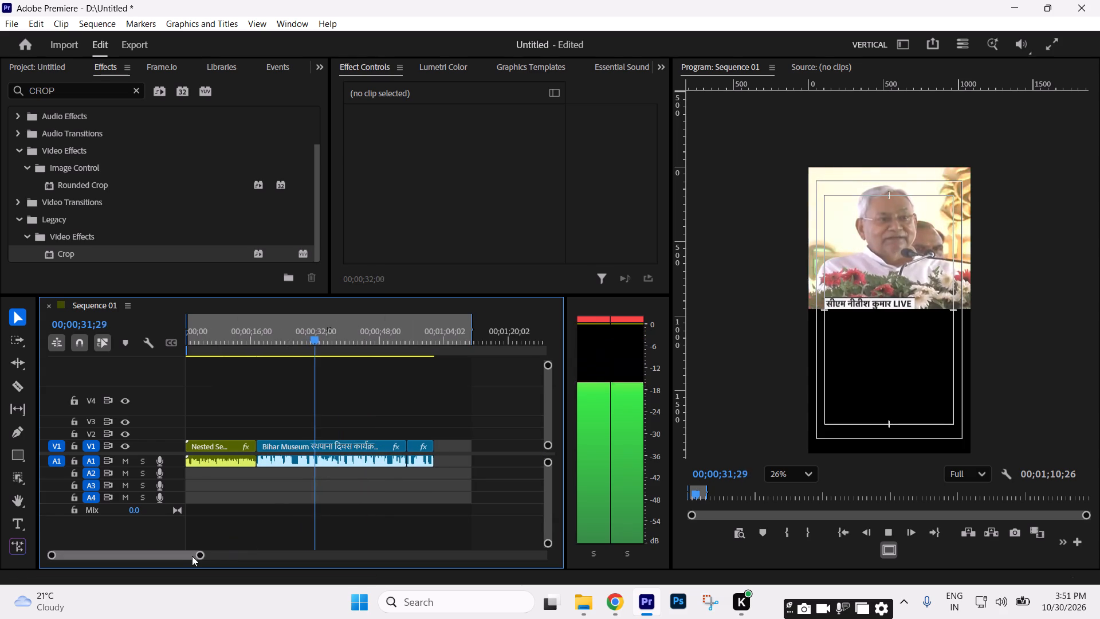
left_click_drag(199, 554, 160, 542)
left_click(449, 405)
key("space")
key("space")
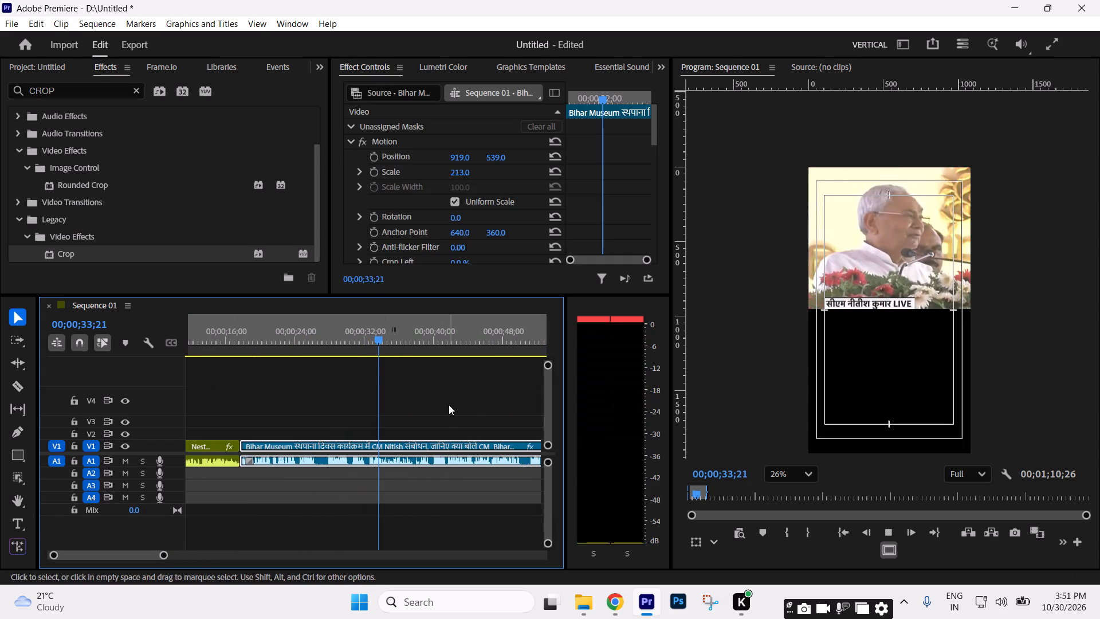
left_click(167, 555)
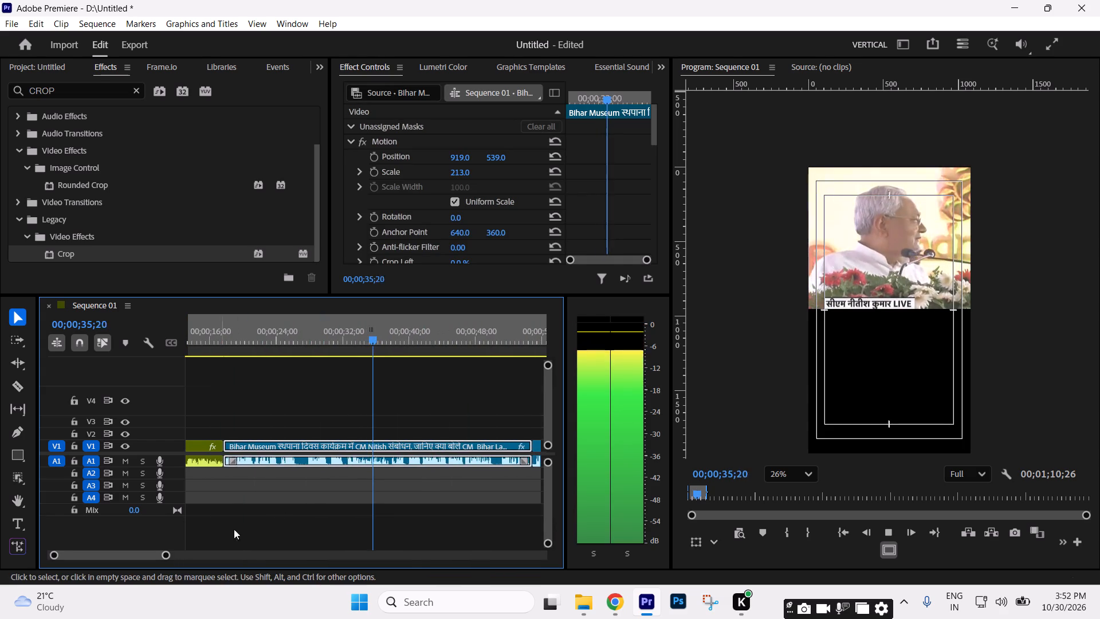
left_click(421, 413)
left_click(166, 555)
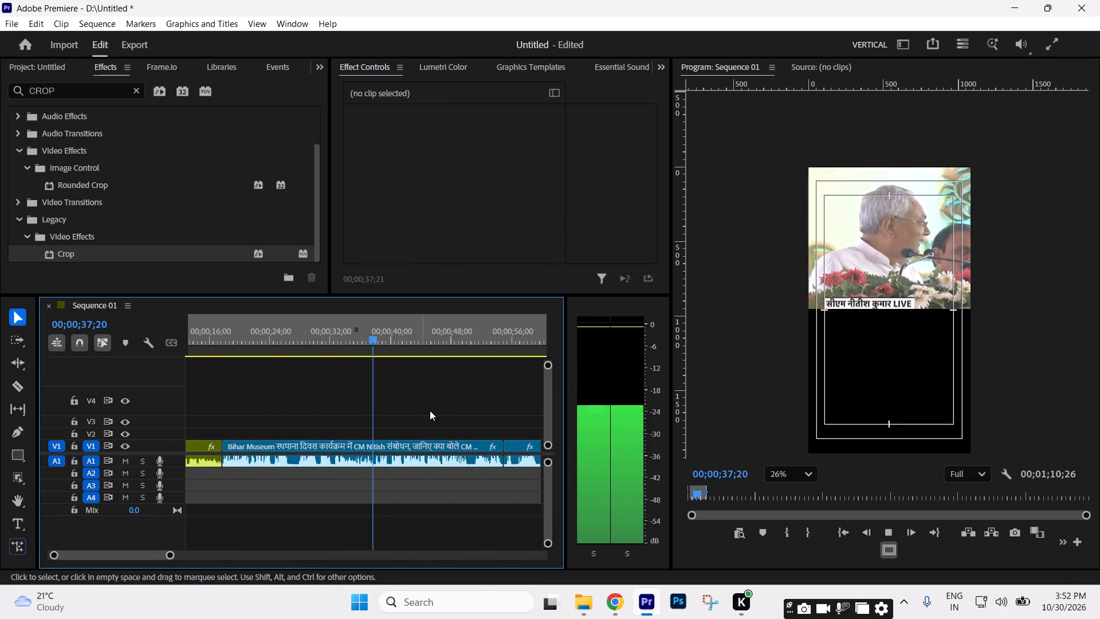
left_click(433, 408)
left_click_drag(170, 558, 195, 546)
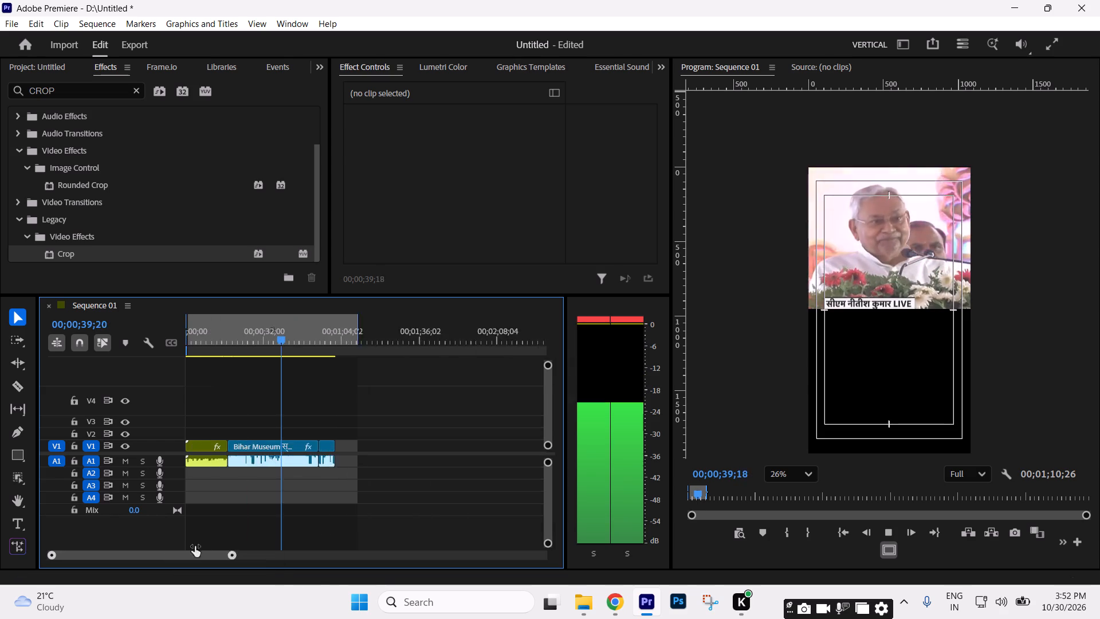
left_click_drag(195, 546, 182, 546)
left_click(438, 415)
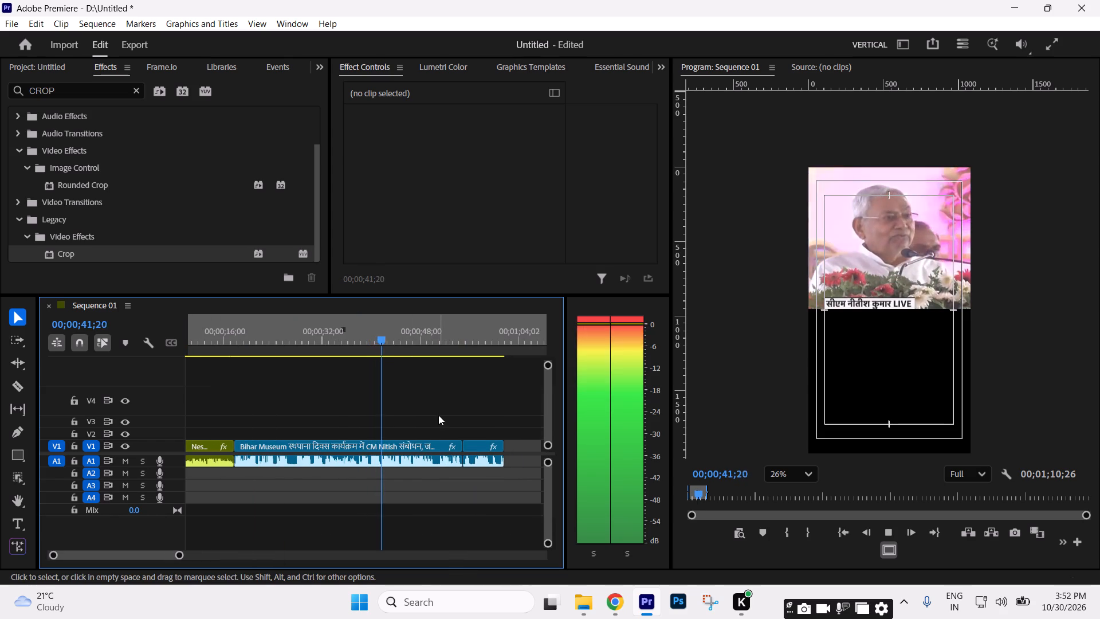
left_click_drag(178, 555, 154, 550)
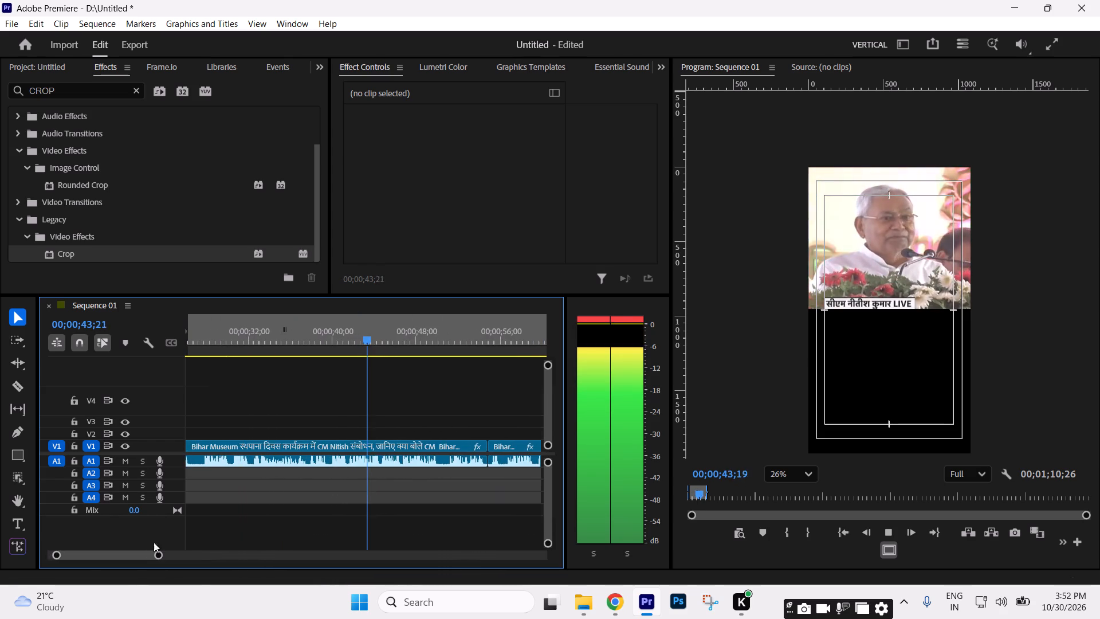
left_click(453, 410)
left_click_drag(156, 557, 372, 553)
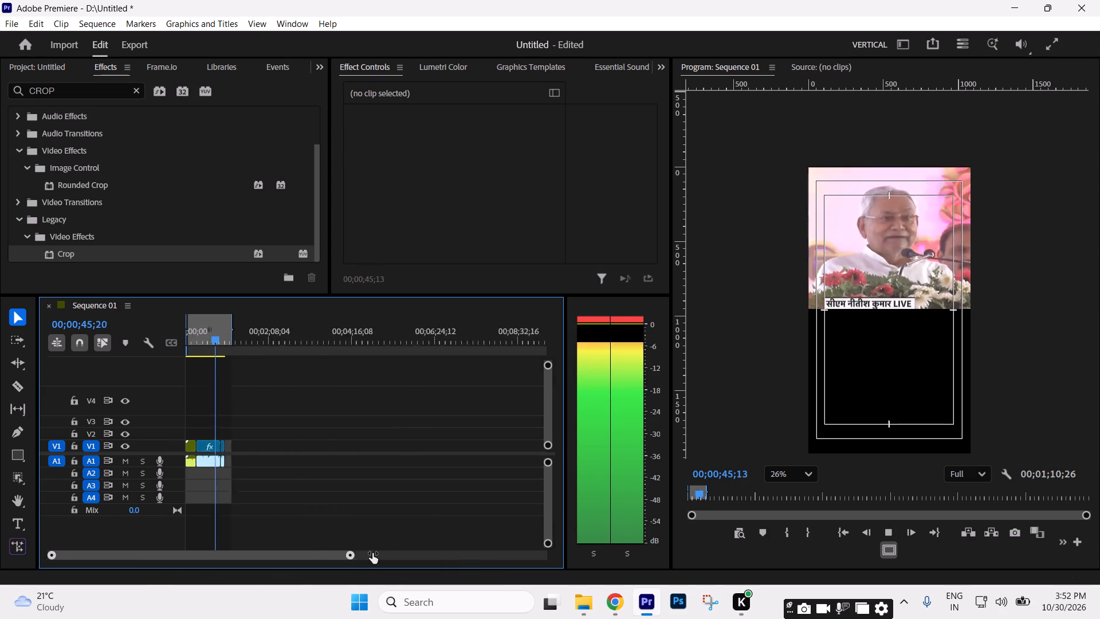
left_click_drag(372, 553, 209, 553)
left_click(417, 422)
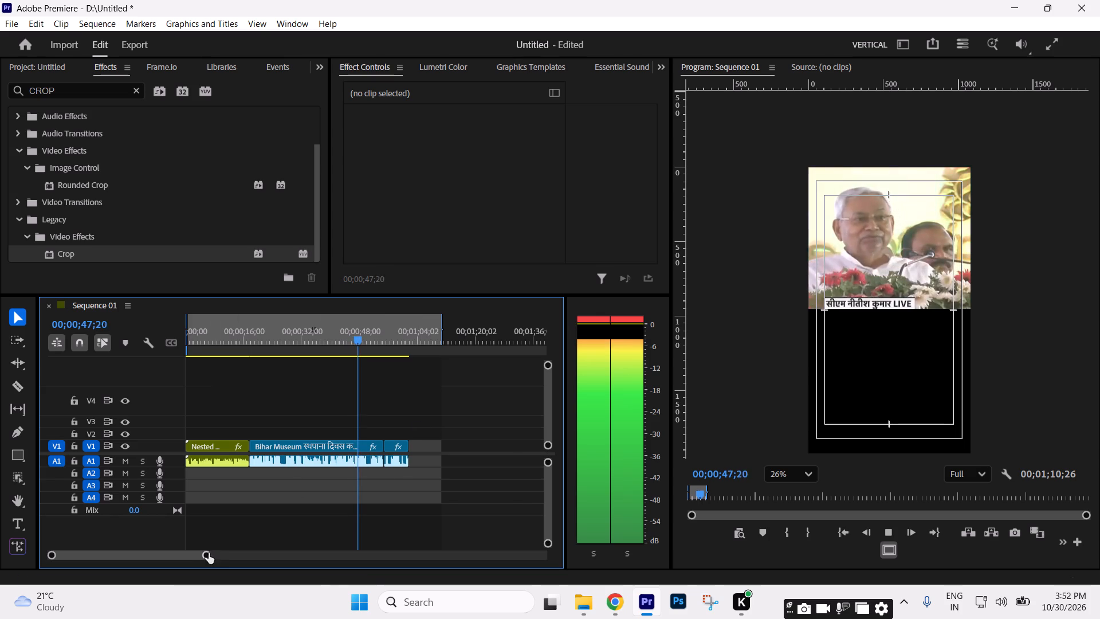
left_click_drag(209, 553, 172, 546)
left_click(412, 402)
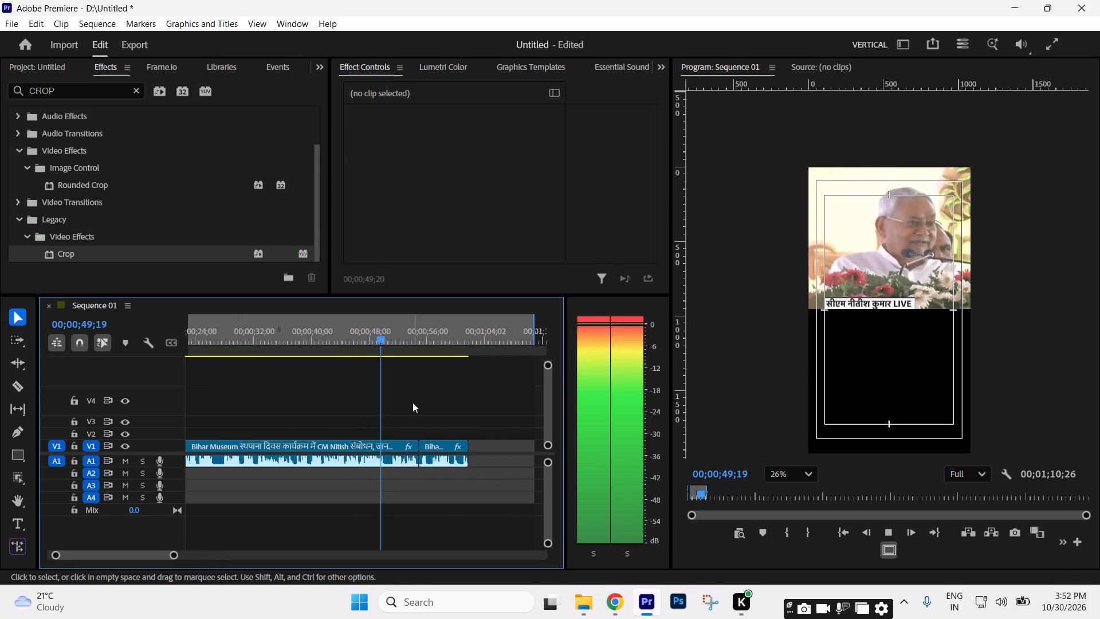
Split the speech and its audio at 00;00;50;04 with the Razor tool and delete both segments after the cut.
key("space")
key("c")
left_click(383, 442)
key("v")
left_click_drag(405, 413, 508, 491)
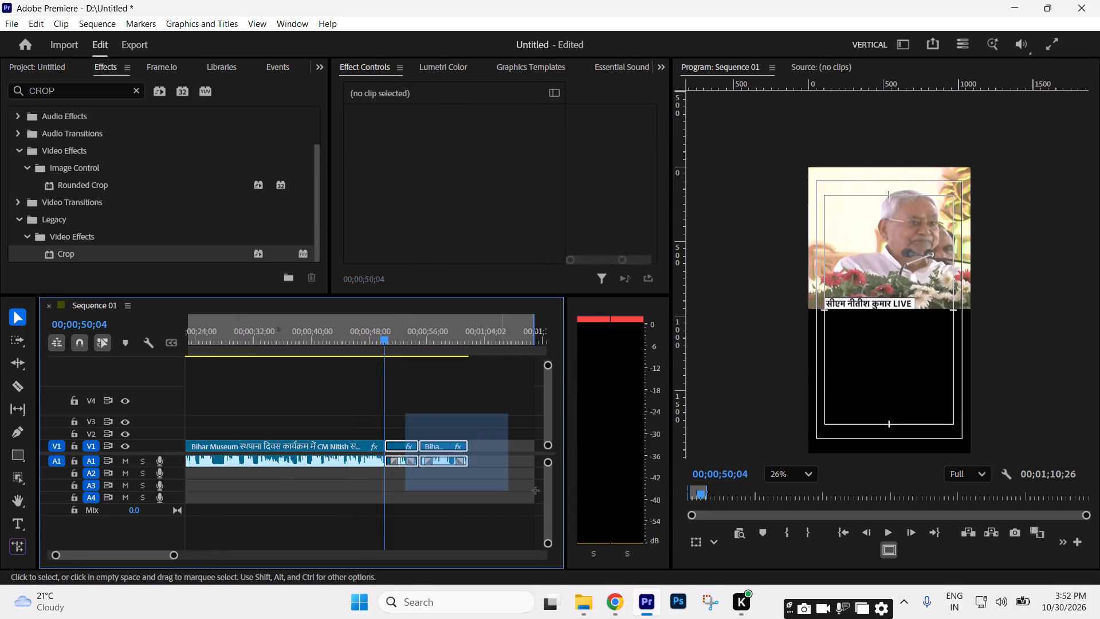
key("Delete")
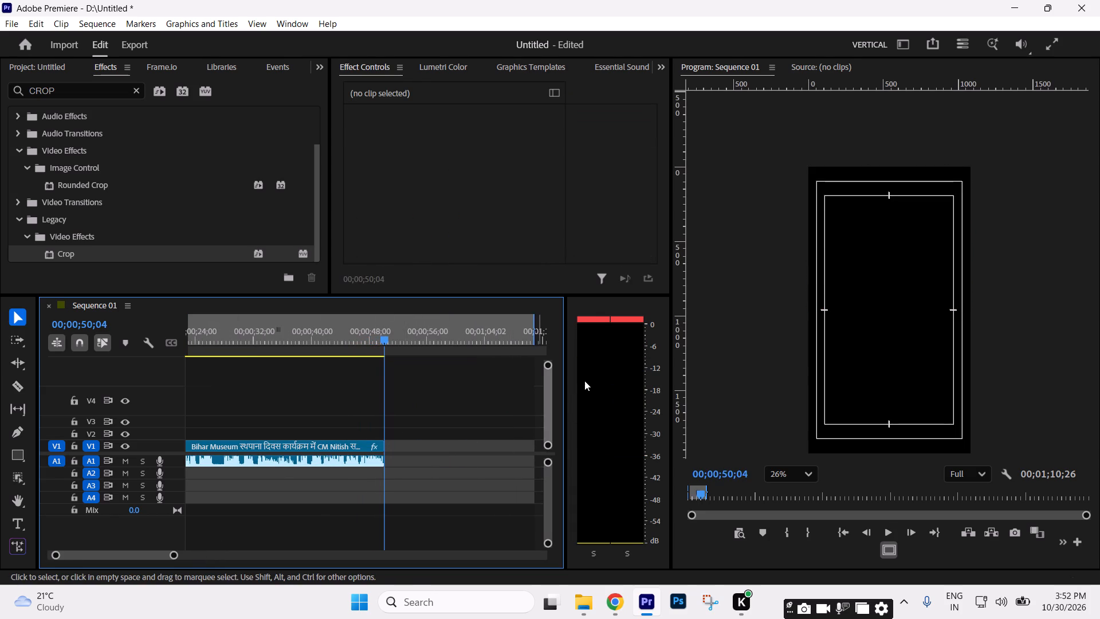
Move the remaining speech clip with its audio about 4 seconds later, leaving a gap after the nested opening clip.
key("Up")
key("minus")
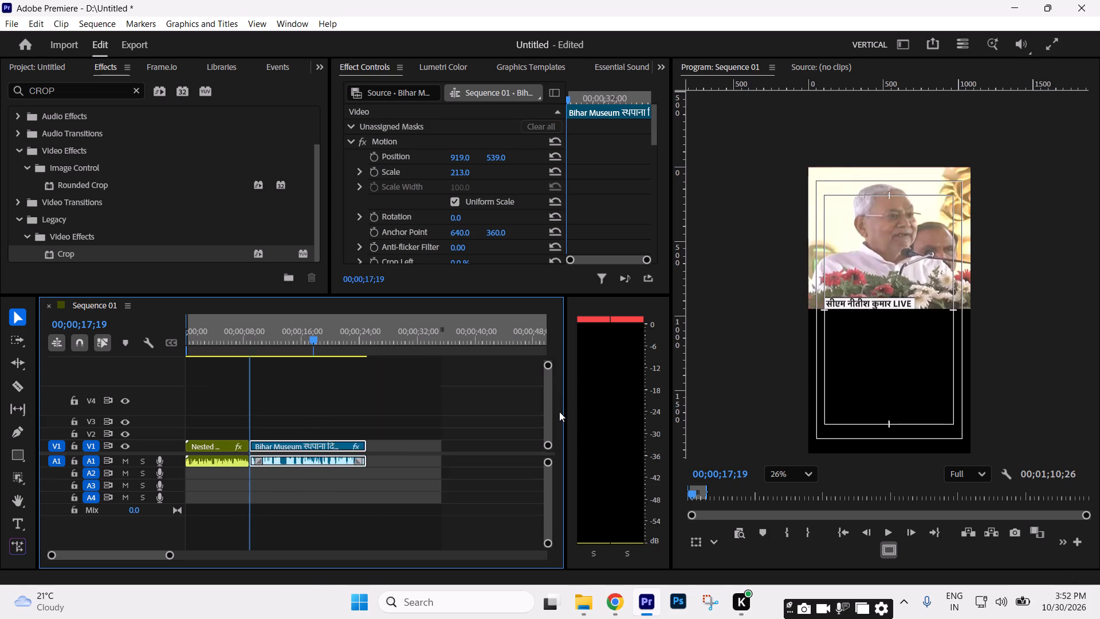
key("minus")
key("equal")
left_click_drag(298, 446, 314, 446)
left_click(374, 420)
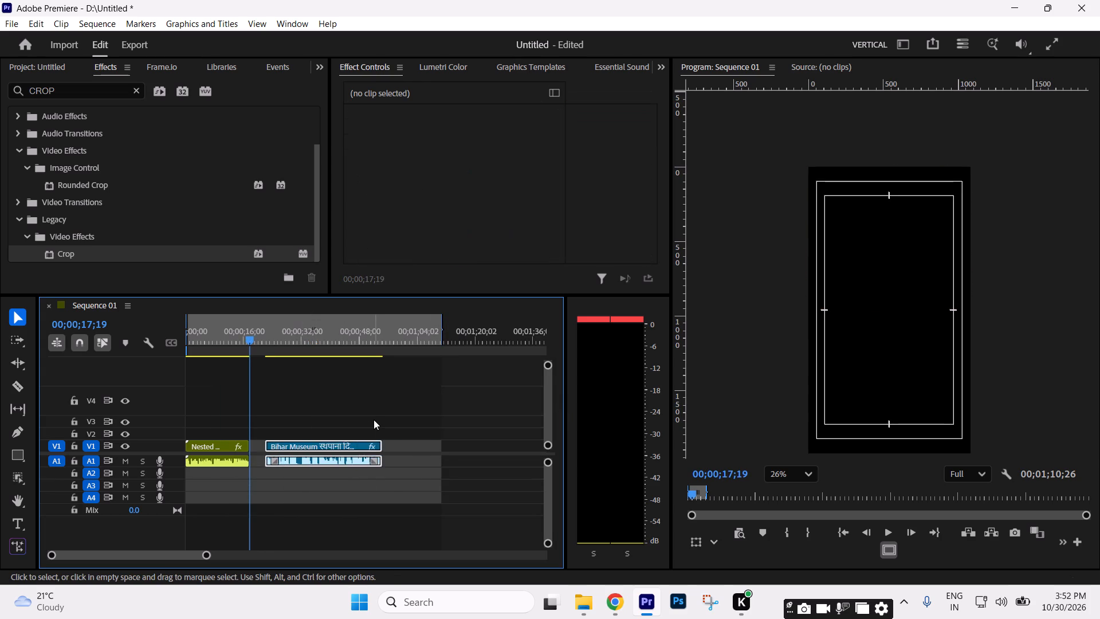
Save the project and briefly play the nested opening clip from the start of the sequence.
key("space")
key("space")
left_click_drag(236, 342, 0, 363)
left_click(263, 398)
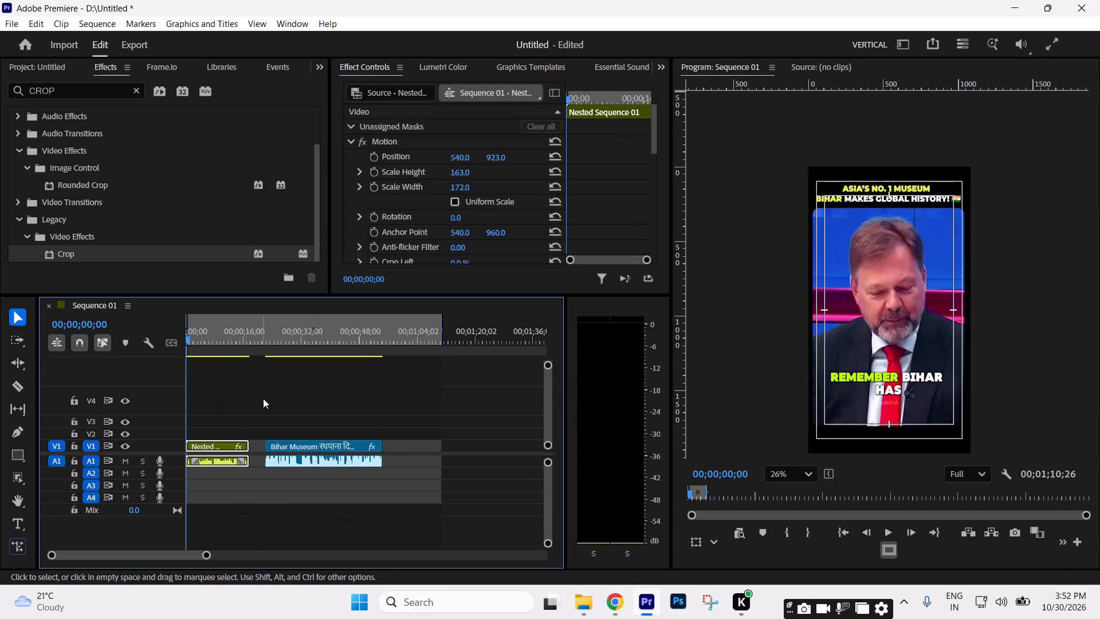
key("ctrl+s")
key("space")
type("=")
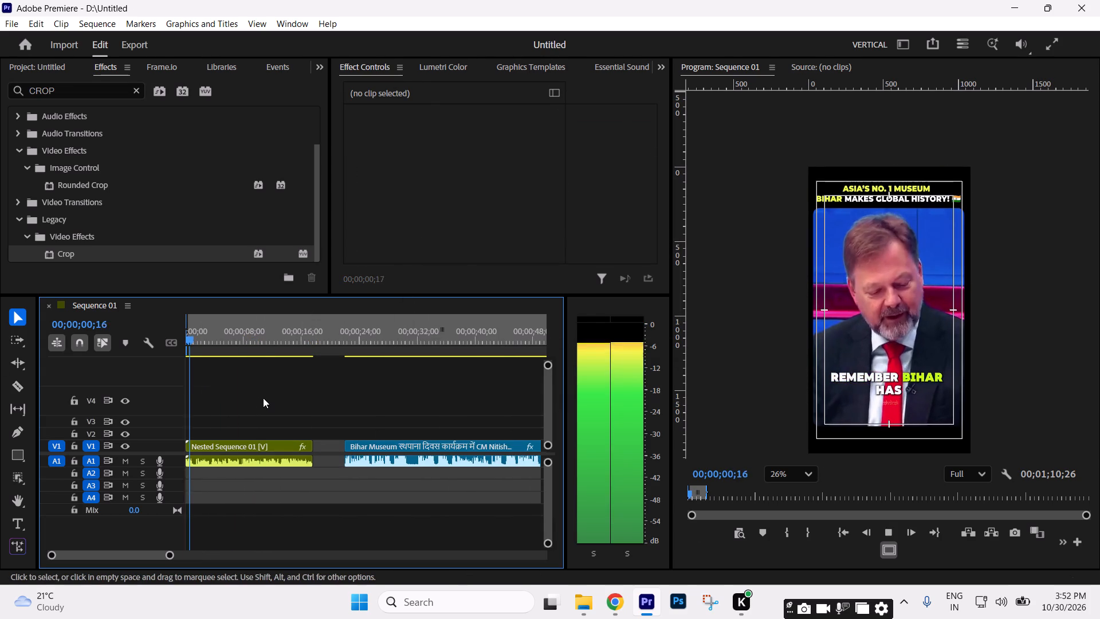
key("space")
key("ctrl+s")
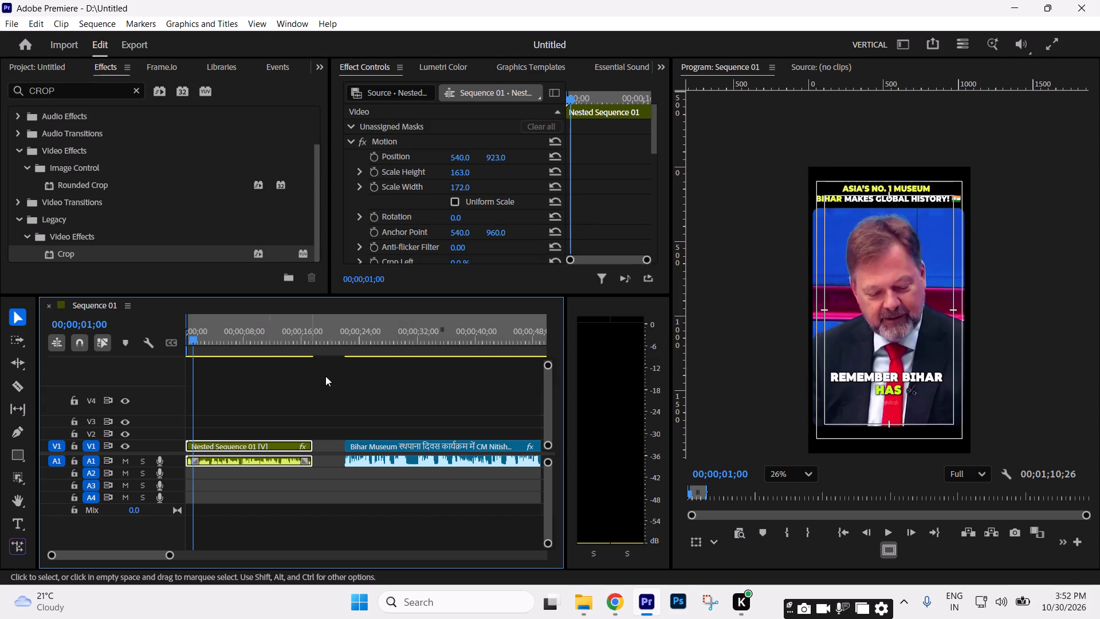
Turn on Uniform Scale for the nested opening clip and play it from 00;00;10;21 to its end.
left_click_drag(212, 335, 265, 345)
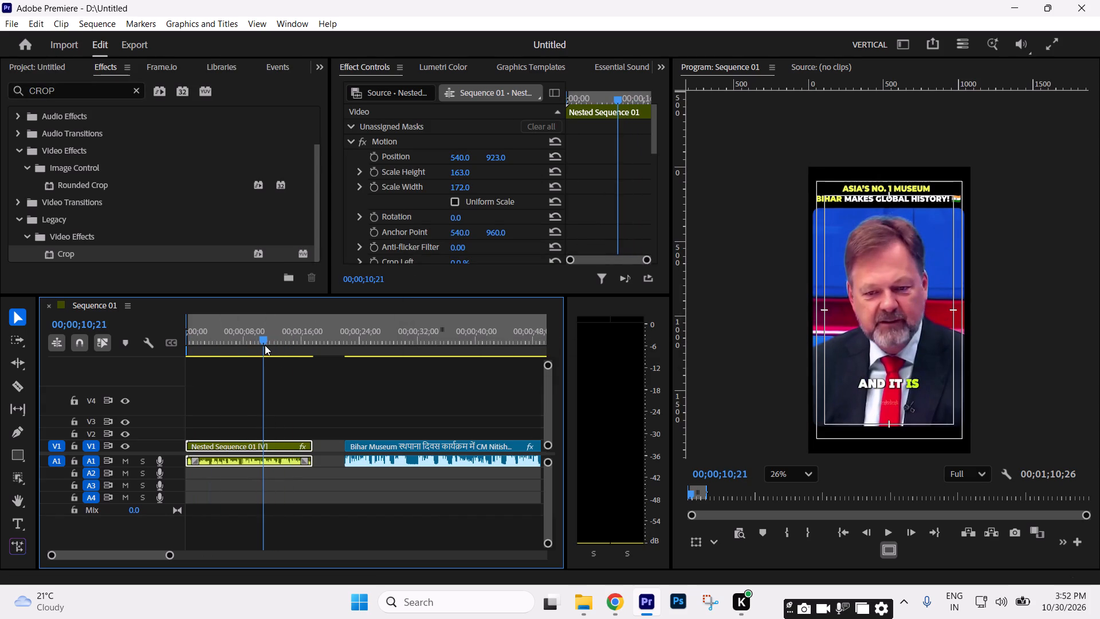
left_click(337, 398)
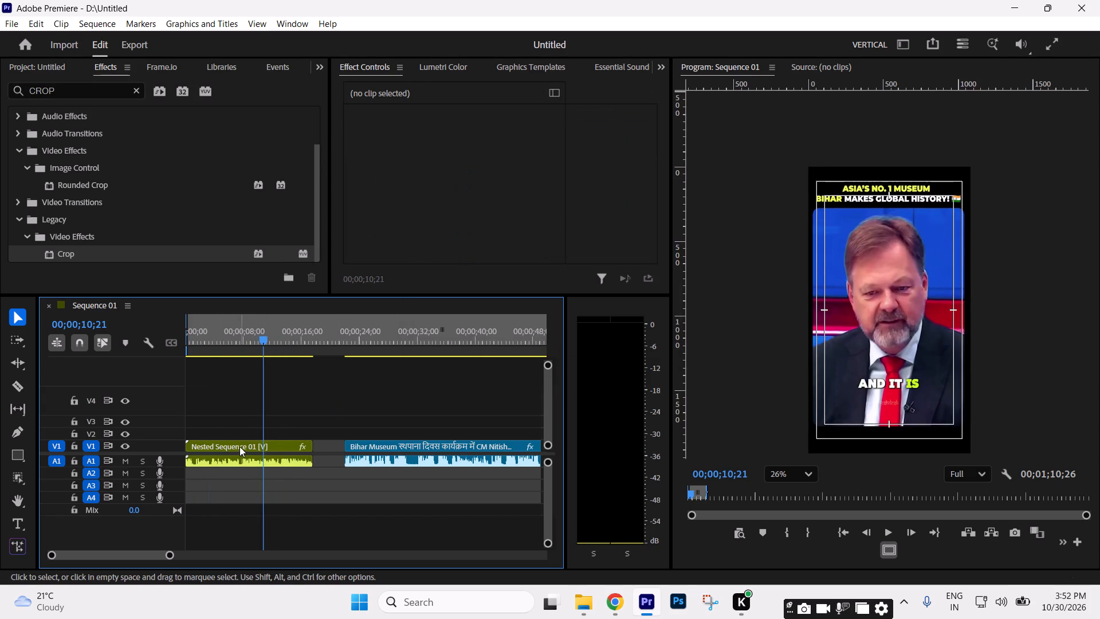
left_click(239, 446)
left_click(452, 200)
key("space")
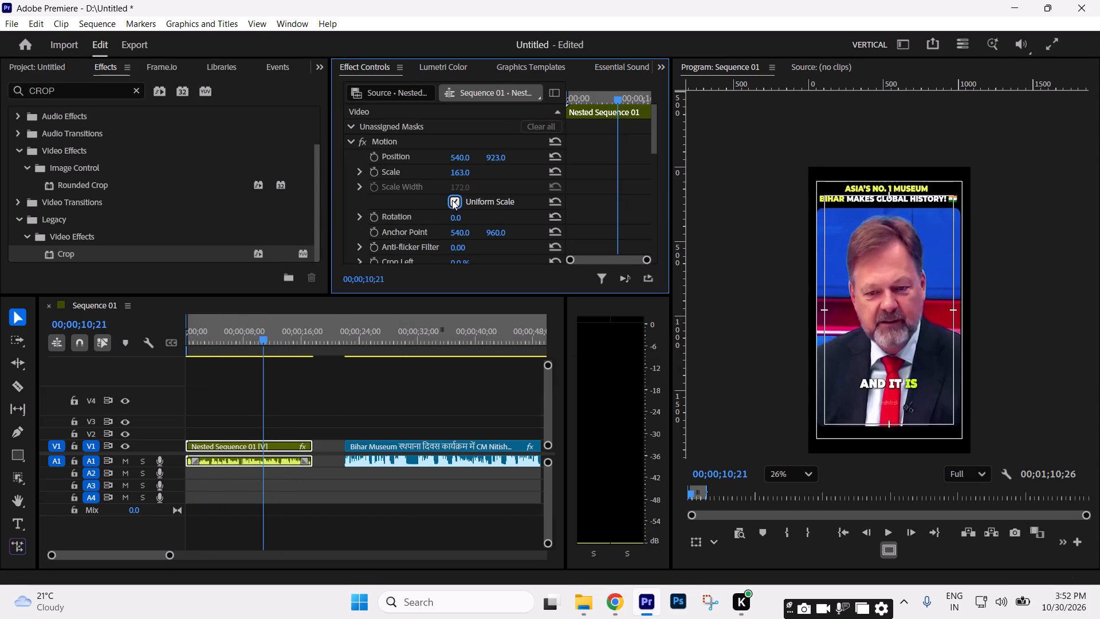
left_click(451, 199)
left_click(402, 420)
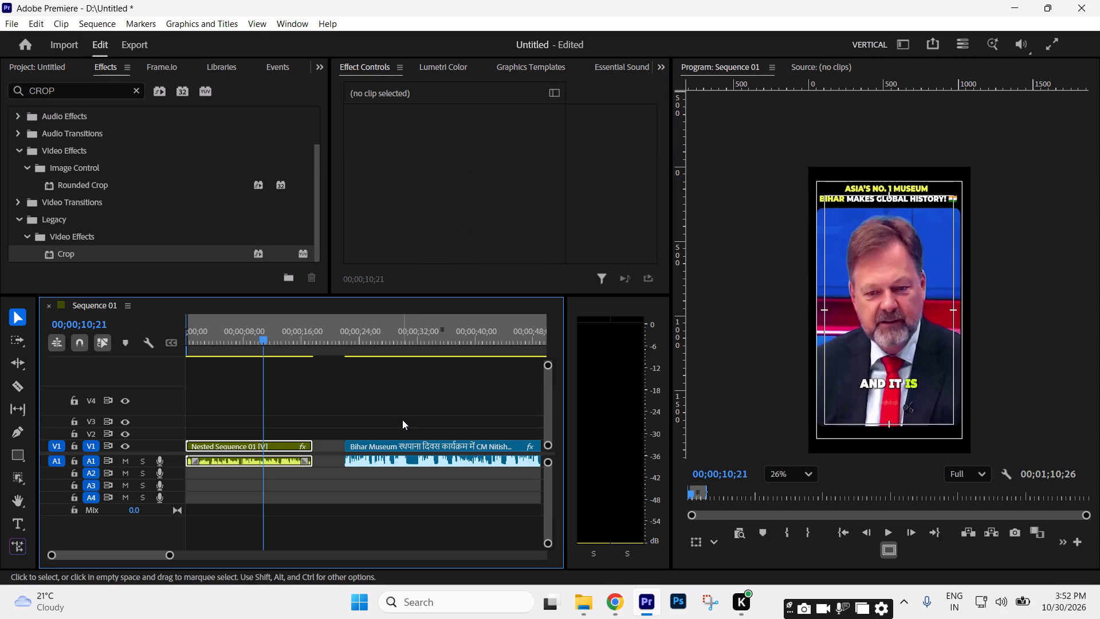
key("space")
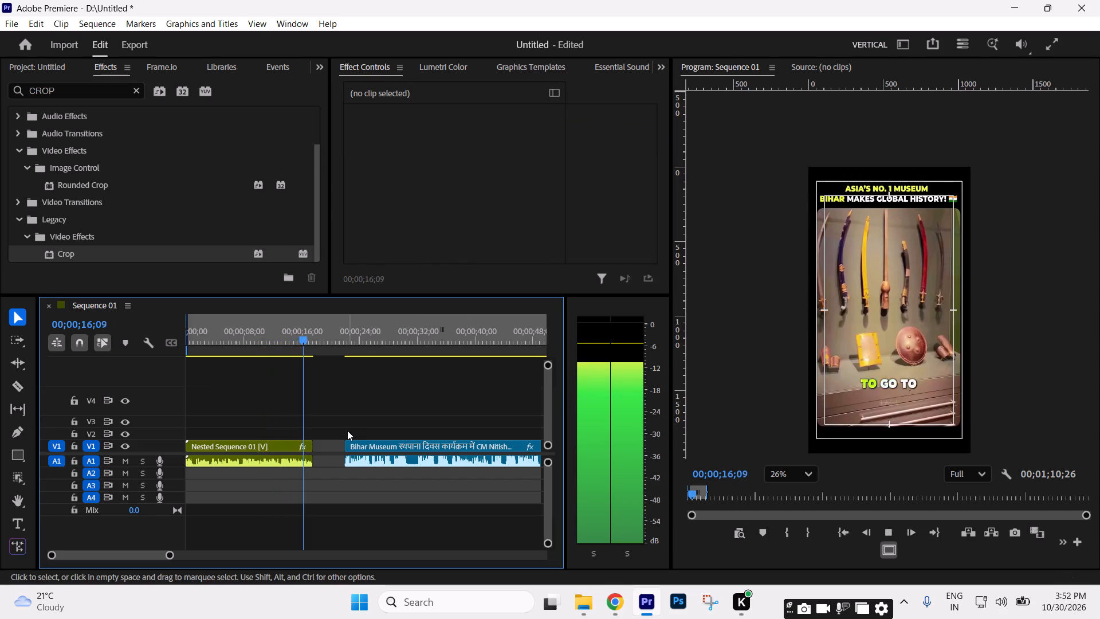
key("space")
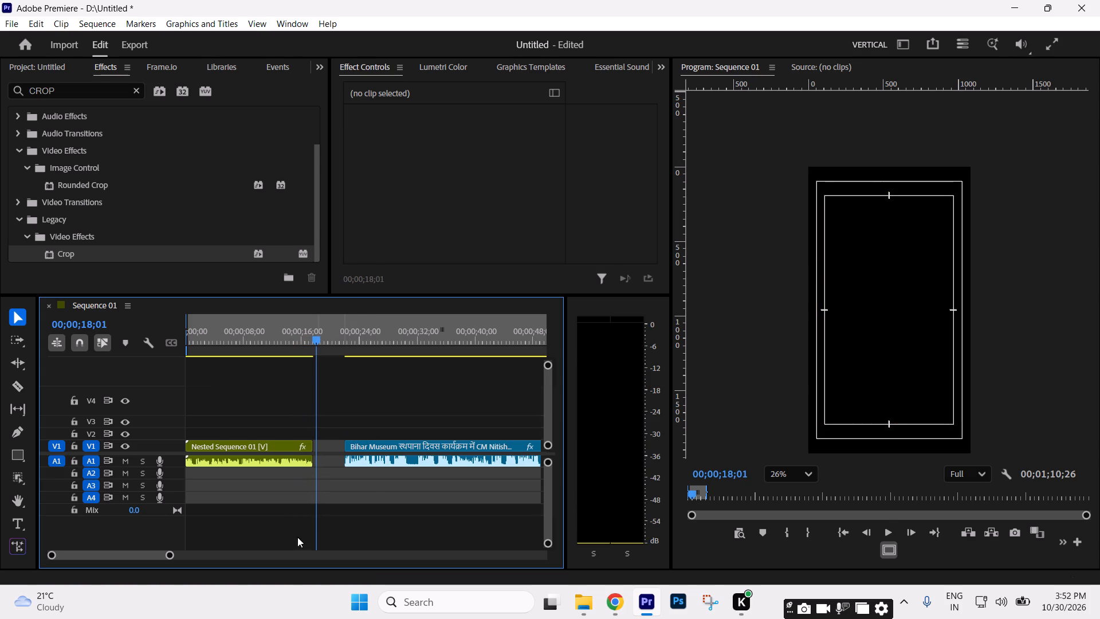
Unlink the CM Nitish speech clip from its audio and save the project.
left_click_drag(167, 555, 228, 550)
left_click_drag(253, 338, 269, 342)
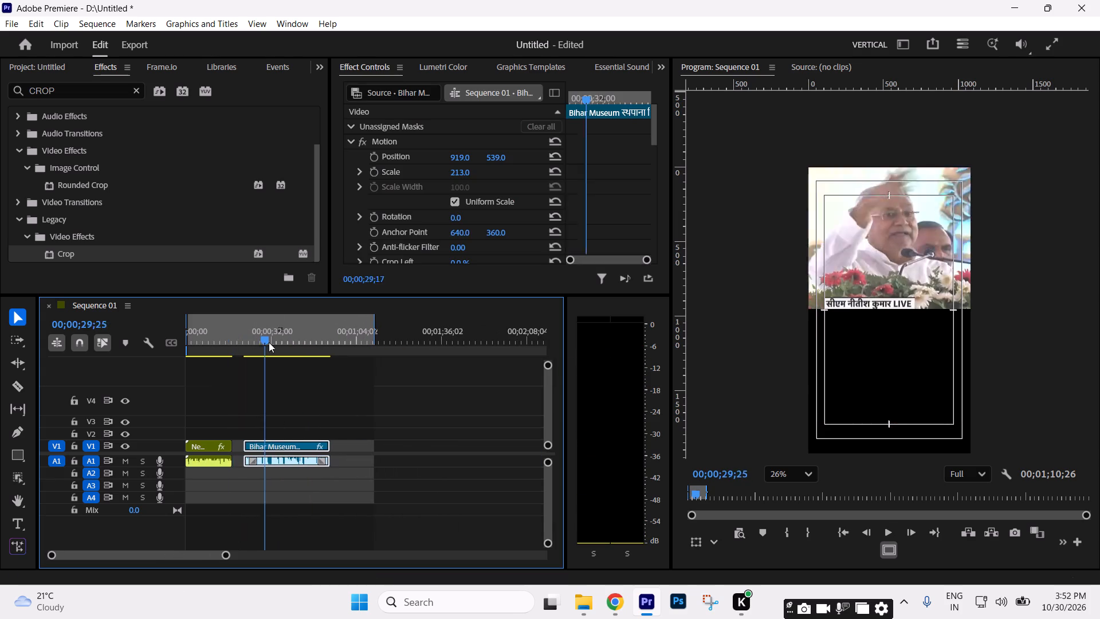
left_click_drag(269, 342, 288, 348)
left_click(425, 414)
left_click(293, 446)
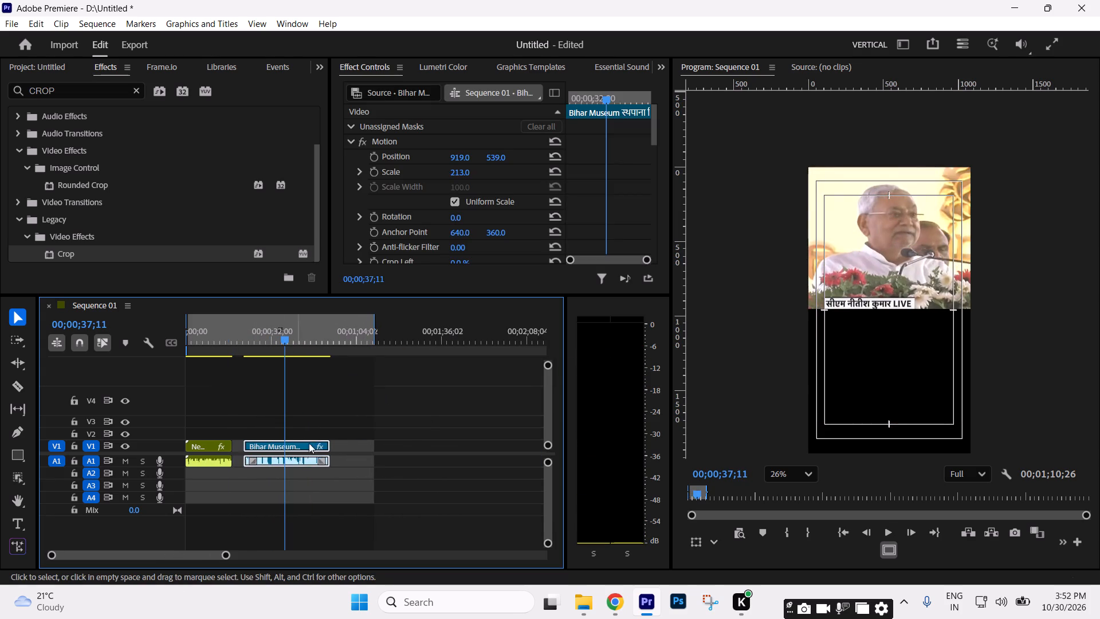
left_click_drag(366, 436, 311, 464)
key("ctrl+l")
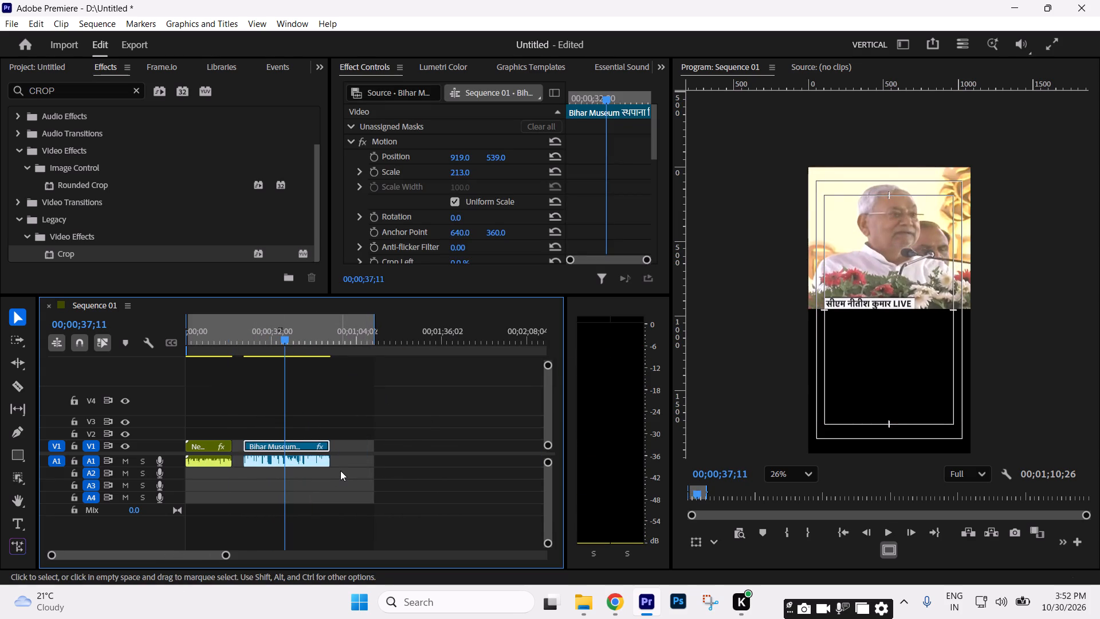
left_click(393, 504)
key("ctrl+s")
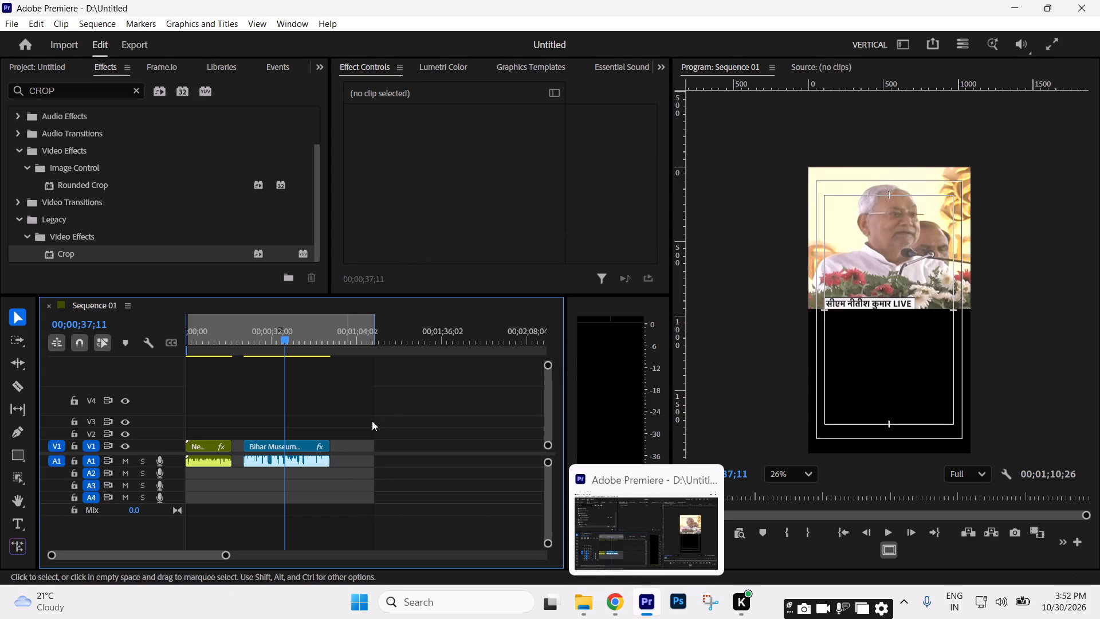
Bring up the choice of other panels grouped with Effects.
left_click(387, 414)
left_click_drag(323, 66, 329, 121)
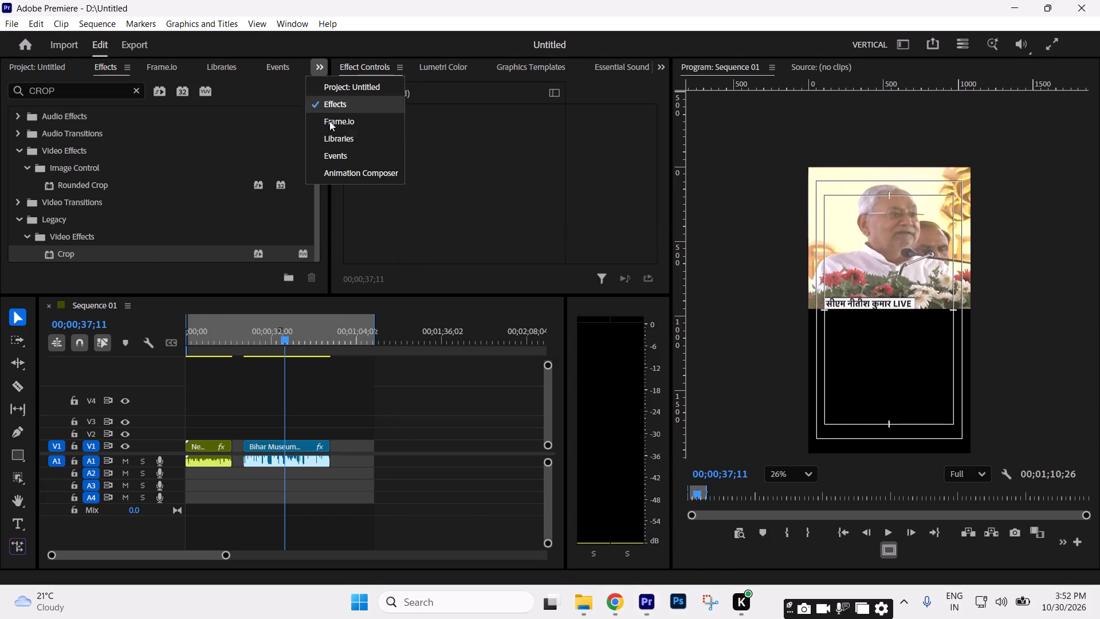
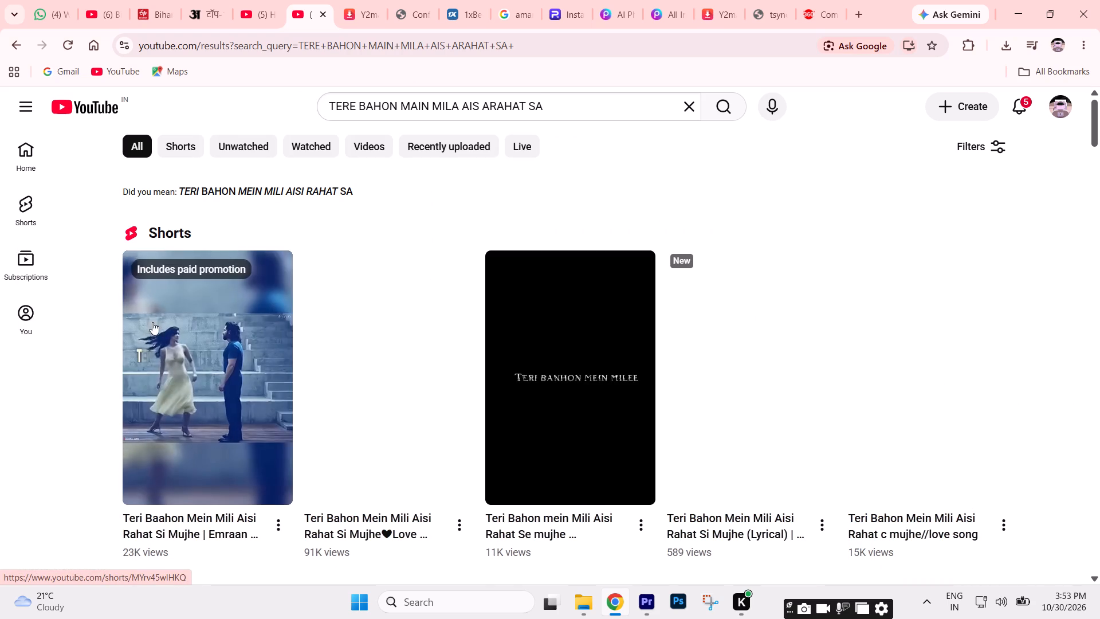
Browse the YouTube song results and play the Deewana kar Raha Hai Lyrical video from Raaz 3, skipping the ad.
scroll(152, 322, "down", 3)
scroll(657, 357, "down", 6)
scroll(314, 348, "down", 2)
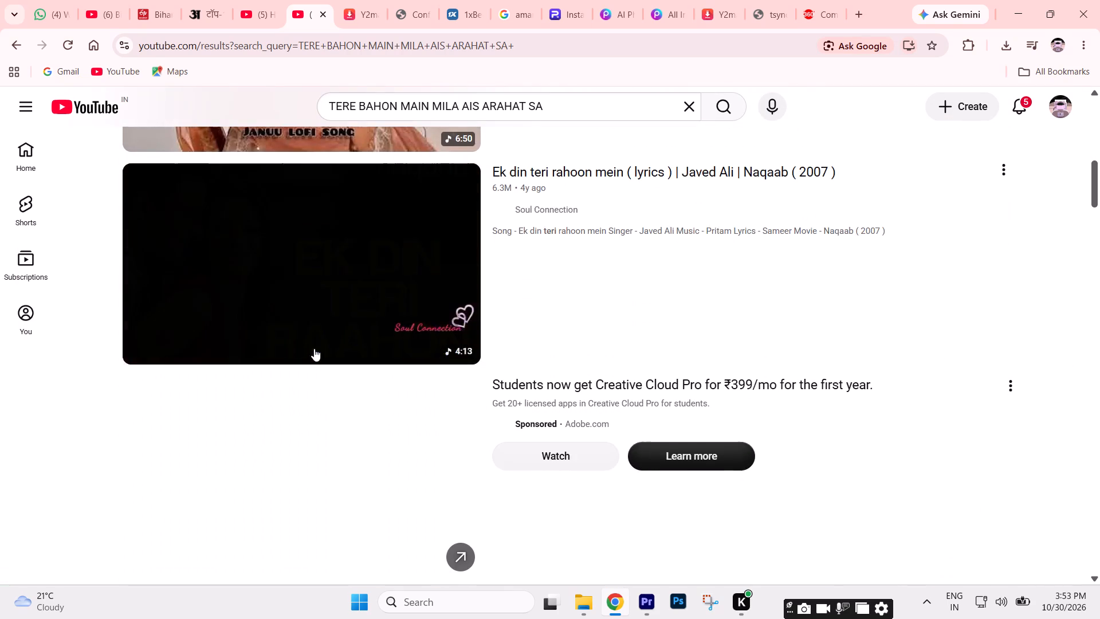
scroll(314, 348, "down", 2)
scroll(755, 357, "down", 10)
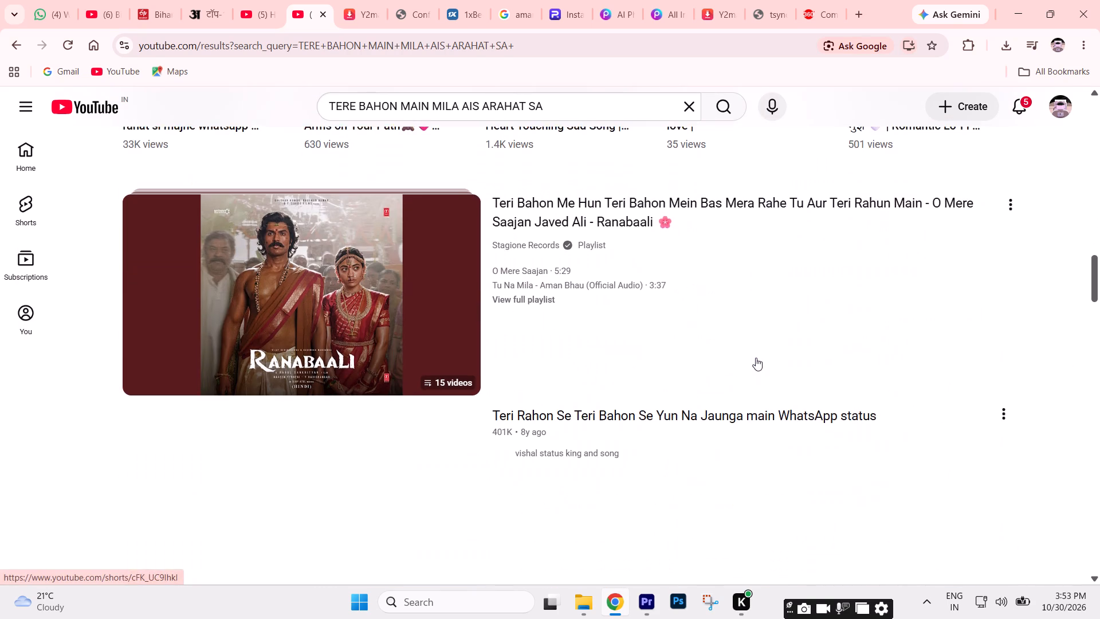
scroll(756, 358, "down", 5)
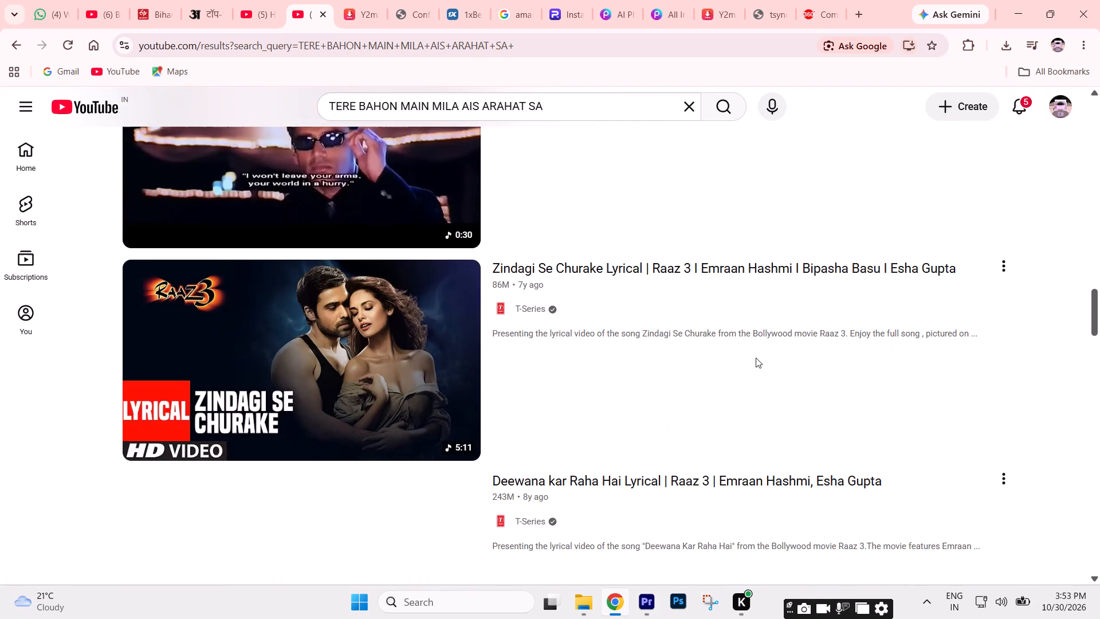
scroll(756, 358, "down", 4)
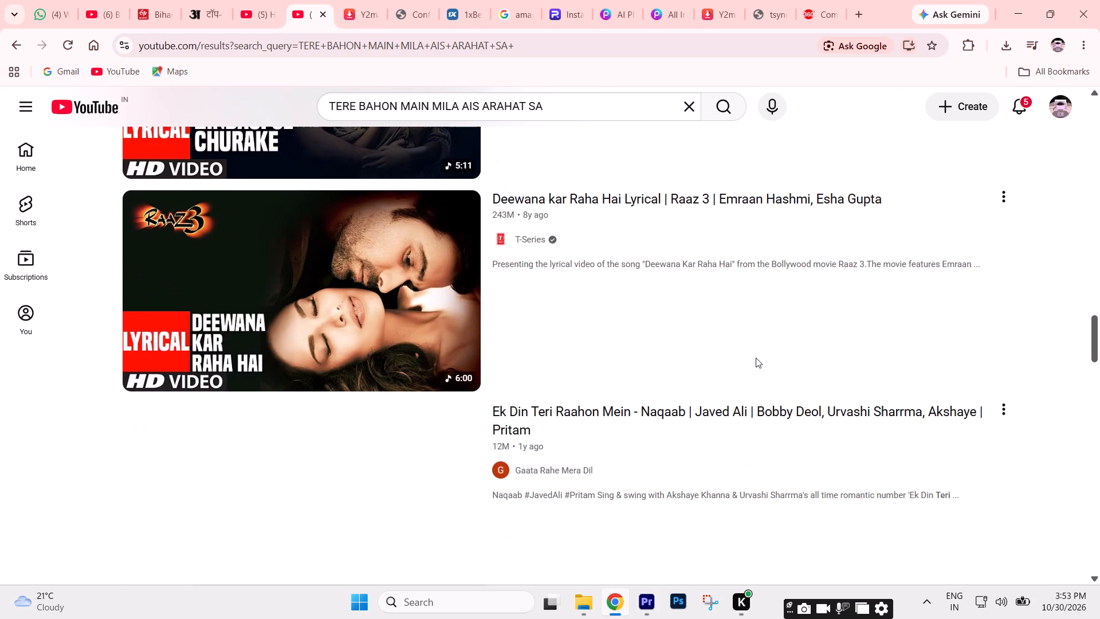
left_click(276, 280)
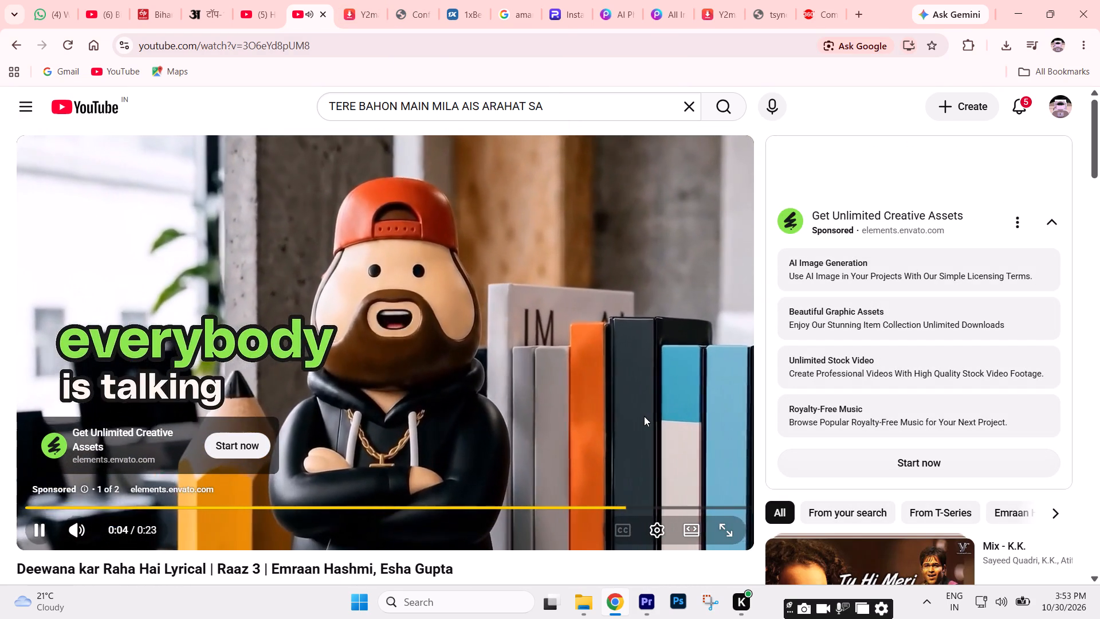
left_click(708, 490)
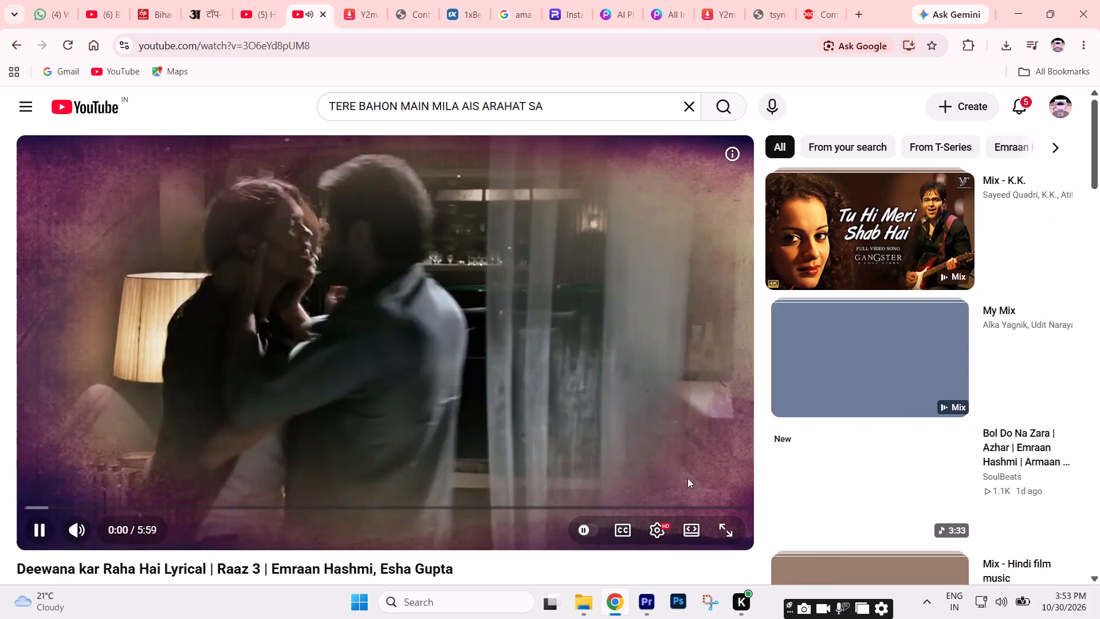
Return to the open Bihar Museum YouTube short showing the former Chief Minister of Bihar.
left_click(267, 0)
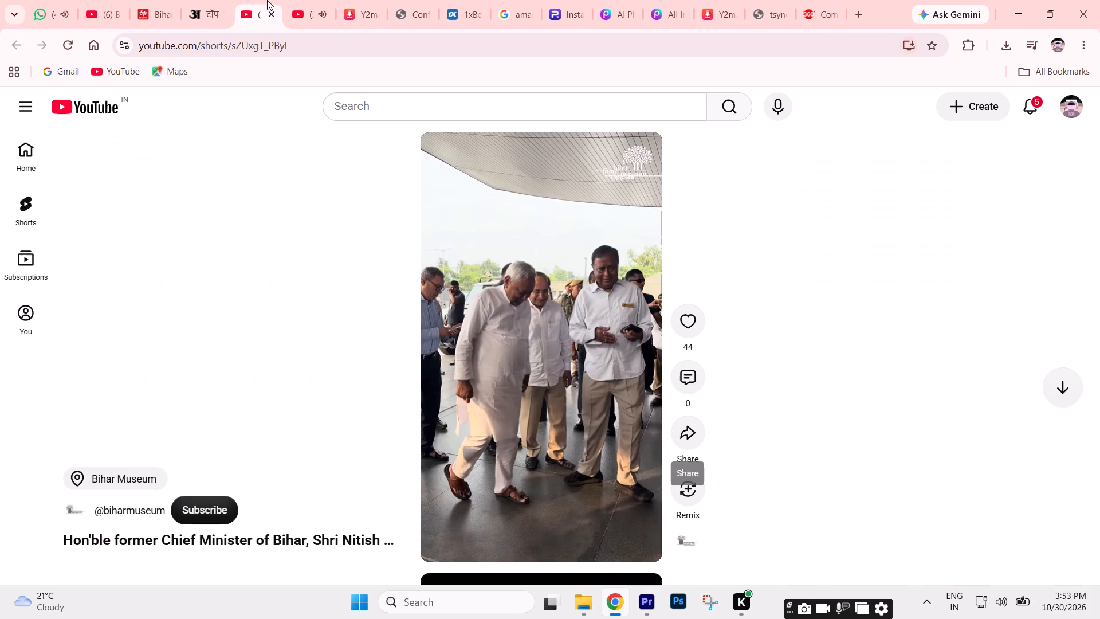